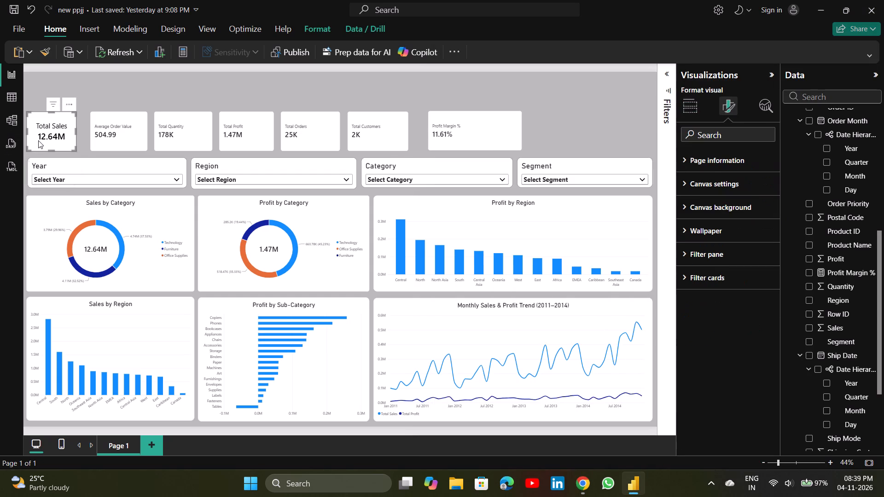
pyautogui.click(741, 156)
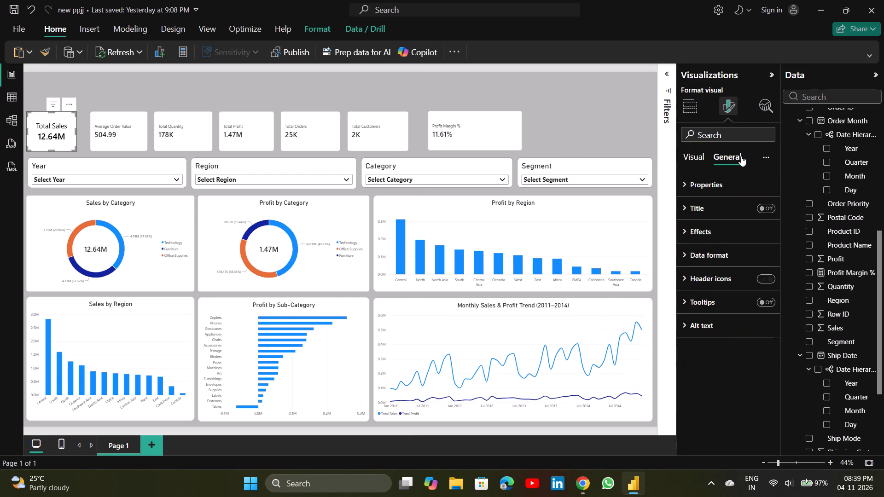
pyautogui.click(714, 193)
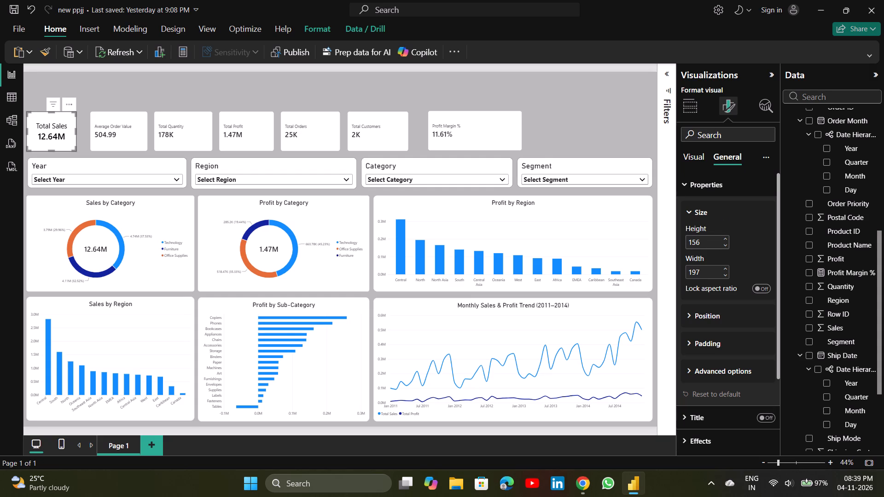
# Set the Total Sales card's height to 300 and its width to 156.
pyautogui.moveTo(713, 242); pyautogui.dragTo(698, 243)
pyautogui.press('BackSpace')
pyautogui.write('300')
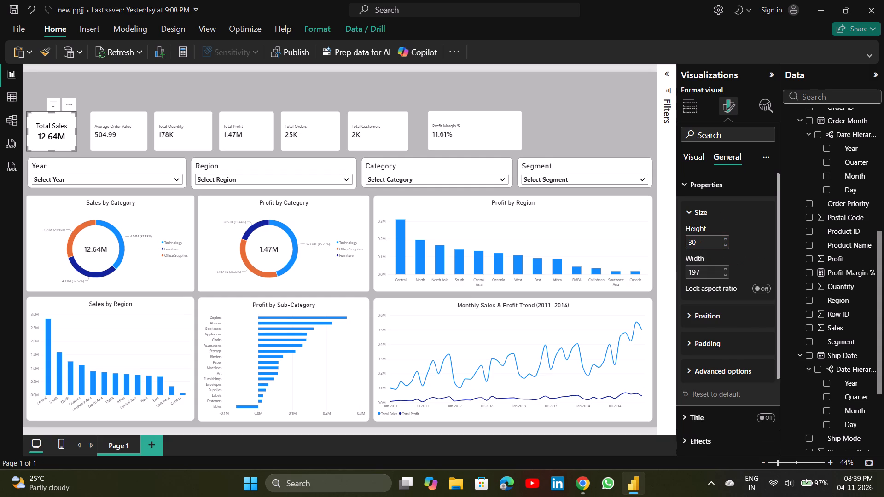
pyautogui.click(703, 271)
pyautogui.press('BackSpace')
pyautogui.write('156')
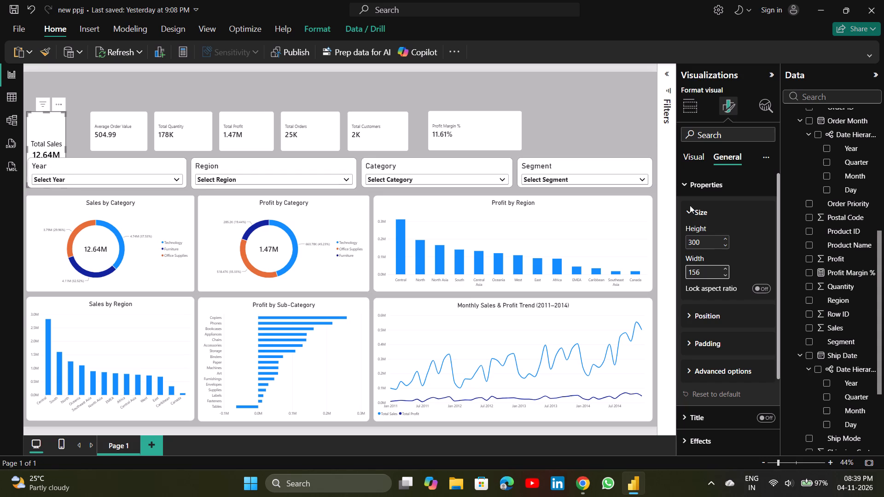
# Set the Total Sales card's height to 156 and its width to 300.
pyautogui.click(701, 239)
pyautogui.press('BackSpace')
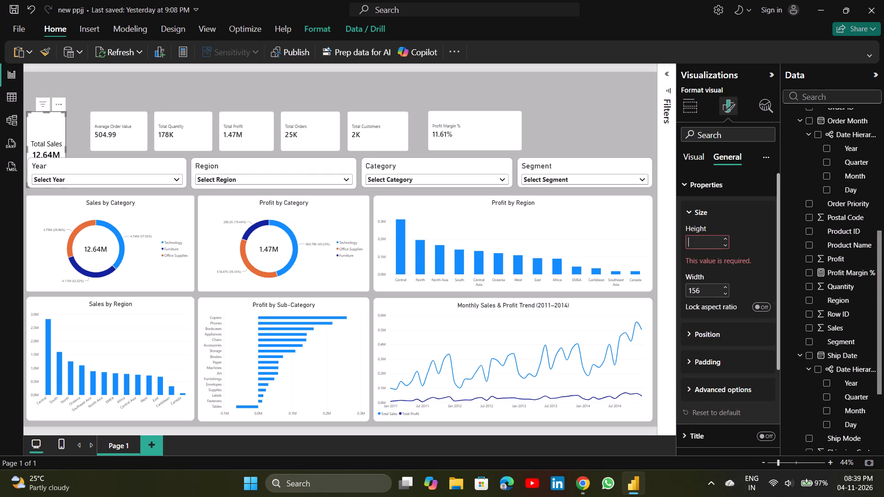
pyautogui.write('156')
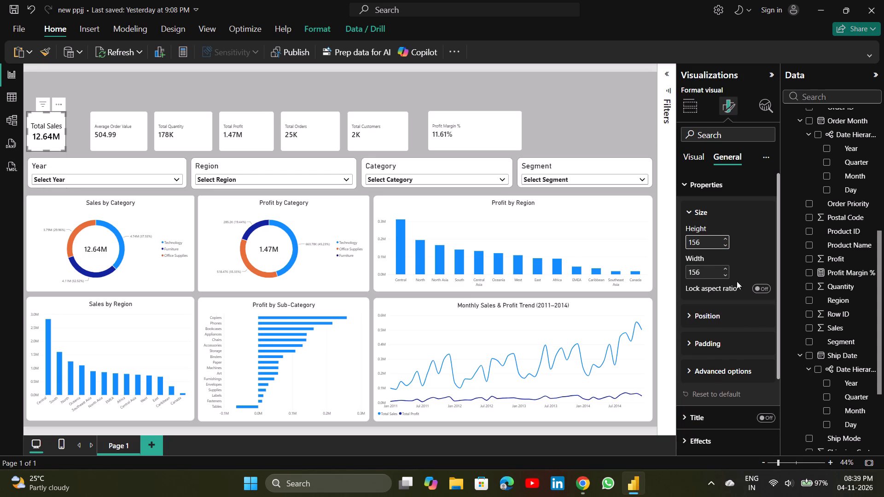
pyautogui.click(711, 273)
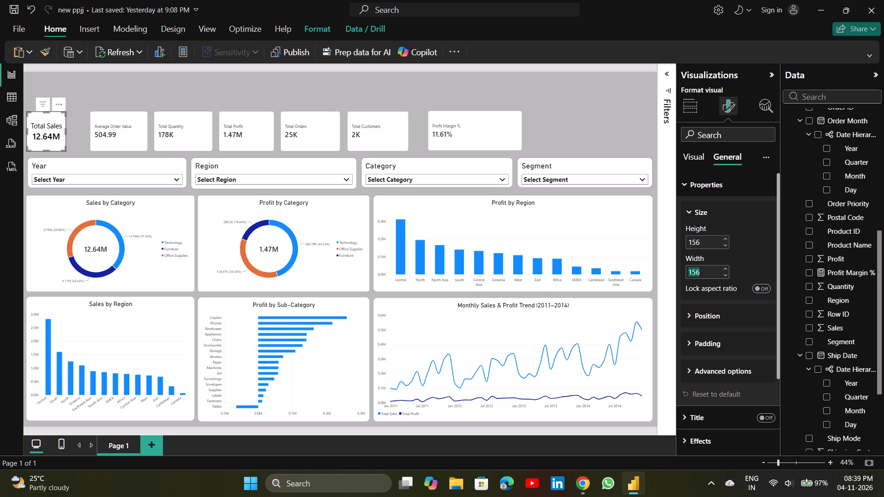
pyautogui.write('300')
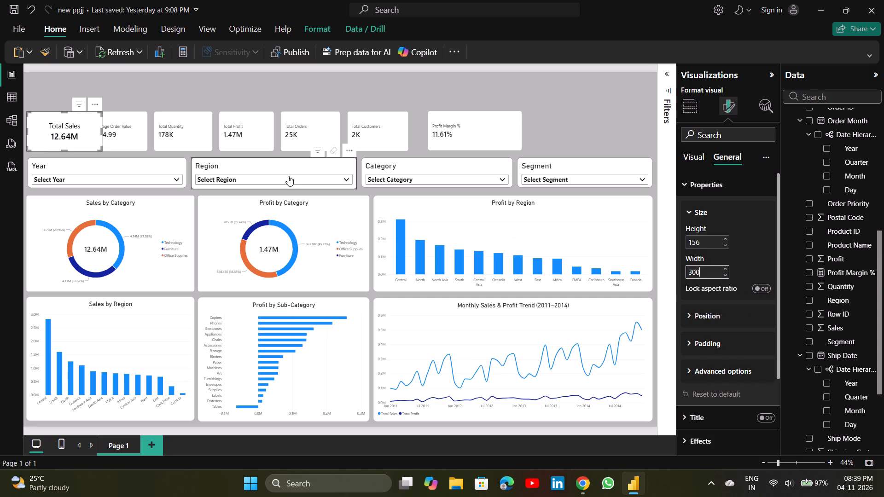
# Copy the Total Sales card's formatting onto the Average Order Value card with Format Painter.
pyautogui.click(134, 123)
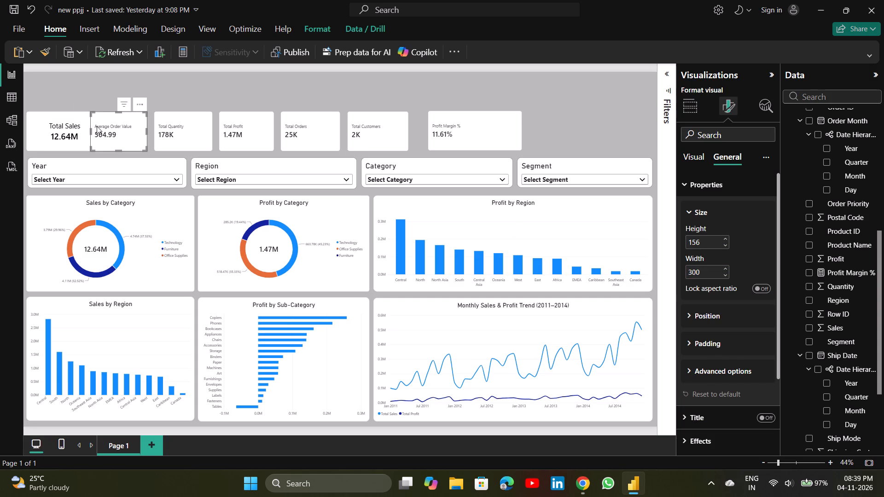
pyautogui.click(60, 121)
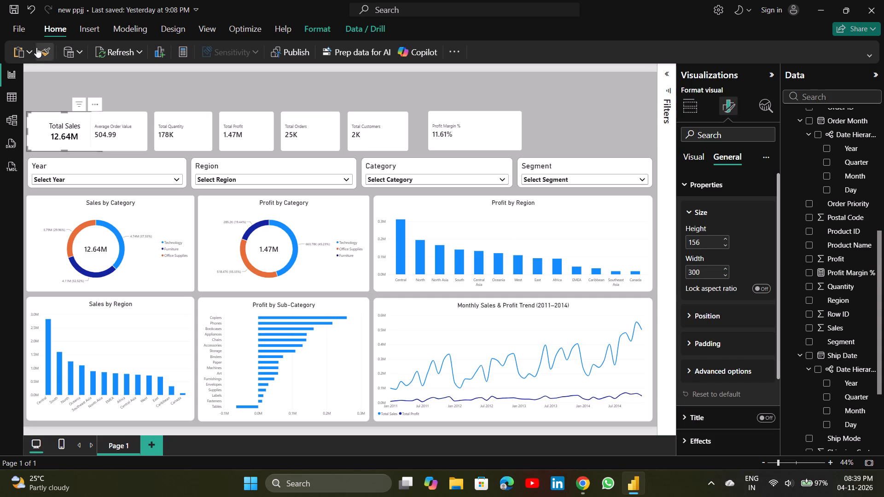
pyautogui.click(41, 51)
pyautogui.click(128, 140)
# Move the Average Order Value card along the KPI row, clear of the Total Sales card.
pyautogui.moveTo(122, 115); pyautogui.dragTo(160, 113)
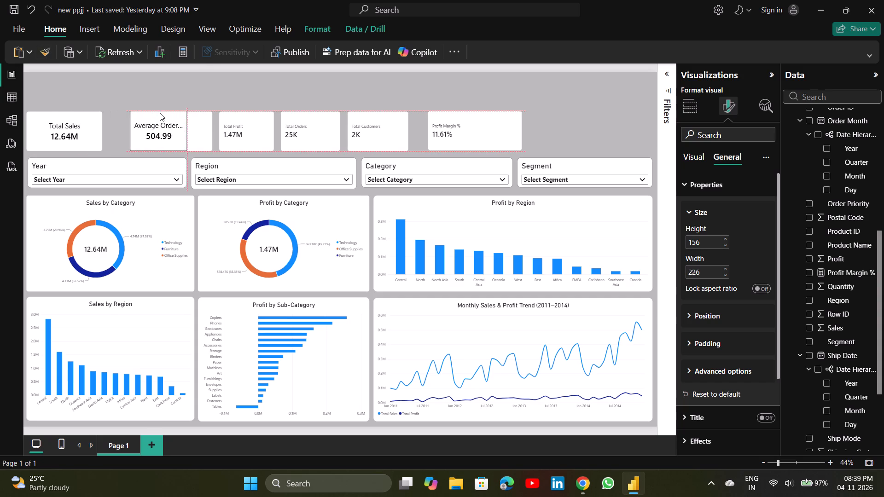
# Place the Average Order Value card beside Total Sales and move the Total Quantity card to the far end of the KPI row.
pyautogui.moveTo(160, 113); pyautogui.dragTo(141, 112)
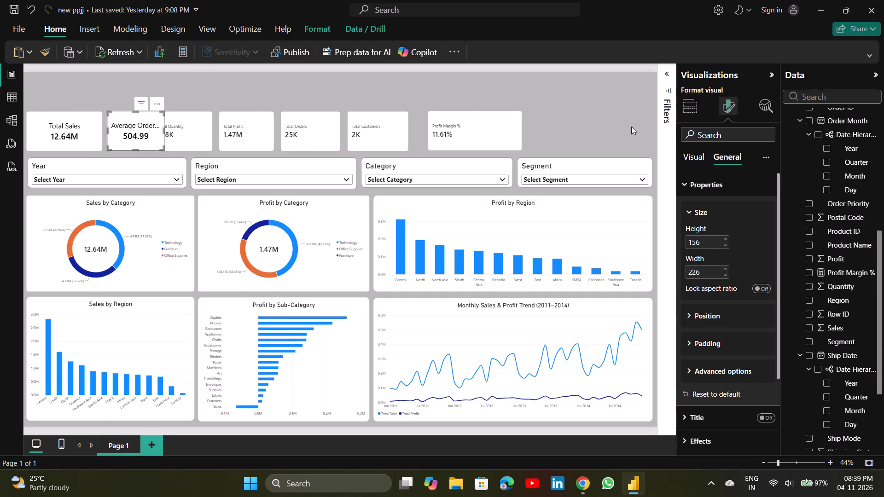
pyautogui.moveTo(183, 133); pyautogui.dragTo(277, 107)
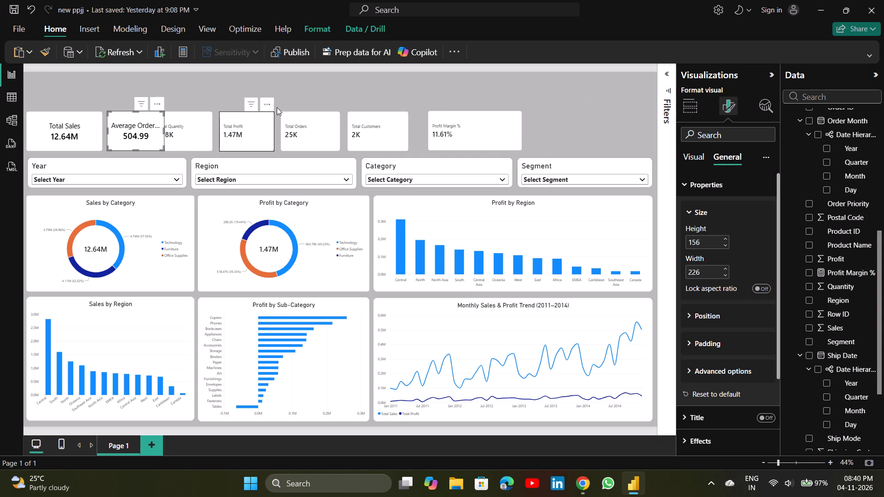
pyautogui.moveTo(277, 107); pyautogui.dragTo(520, 120)
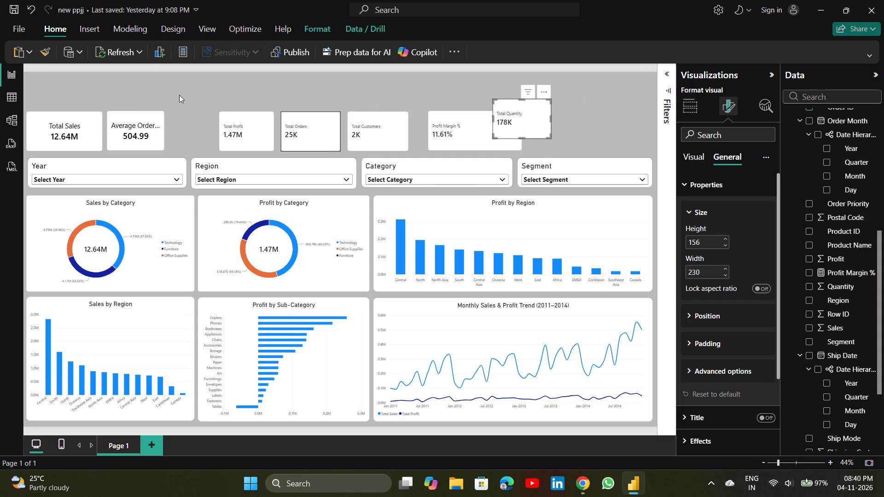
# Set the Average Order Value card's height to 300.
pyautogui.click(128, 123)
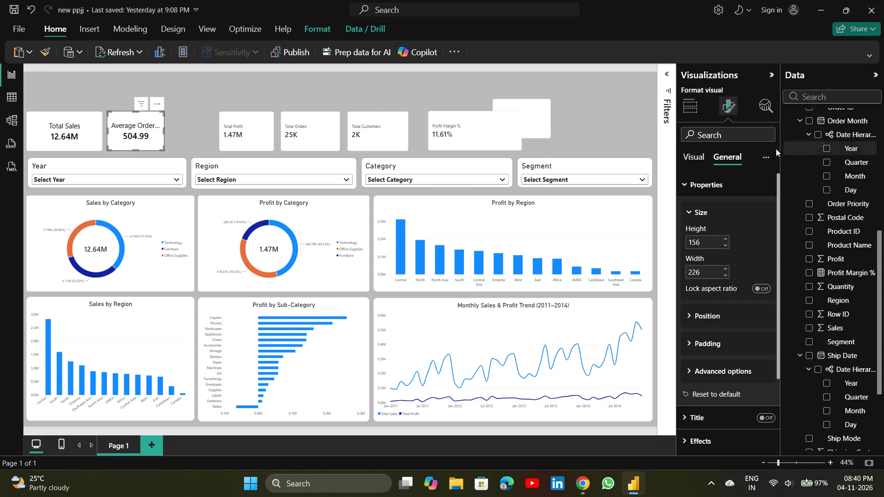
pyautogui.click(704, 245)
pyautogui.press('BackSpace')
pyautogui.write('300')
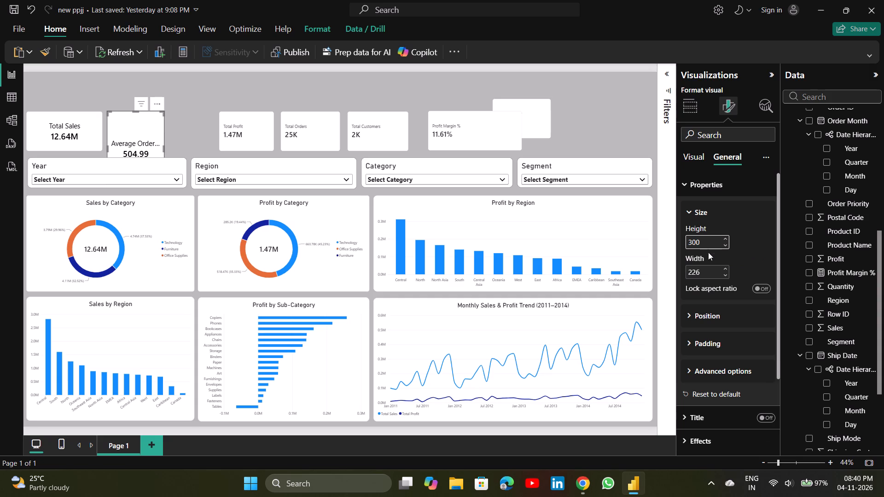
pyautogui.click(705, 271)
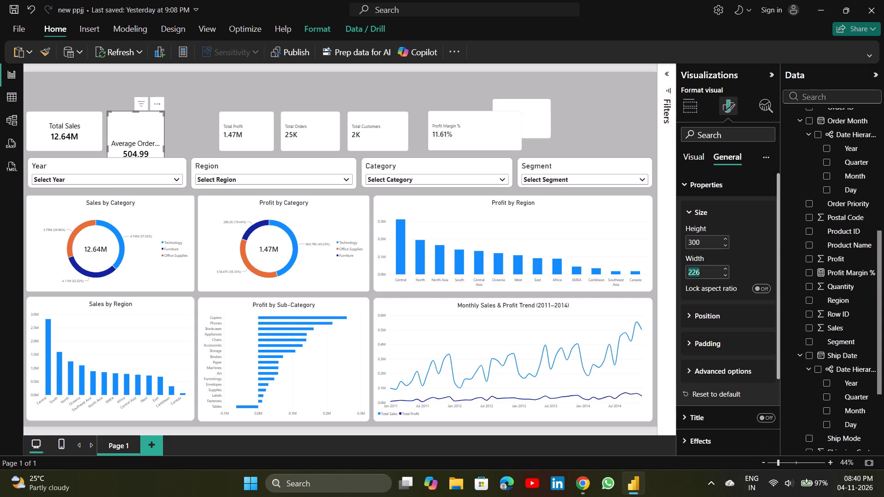
# Set the Average Order Value card's height to 156 and its width to 300.
pyautogui.click(708, 243)
pyautogui.write('156')
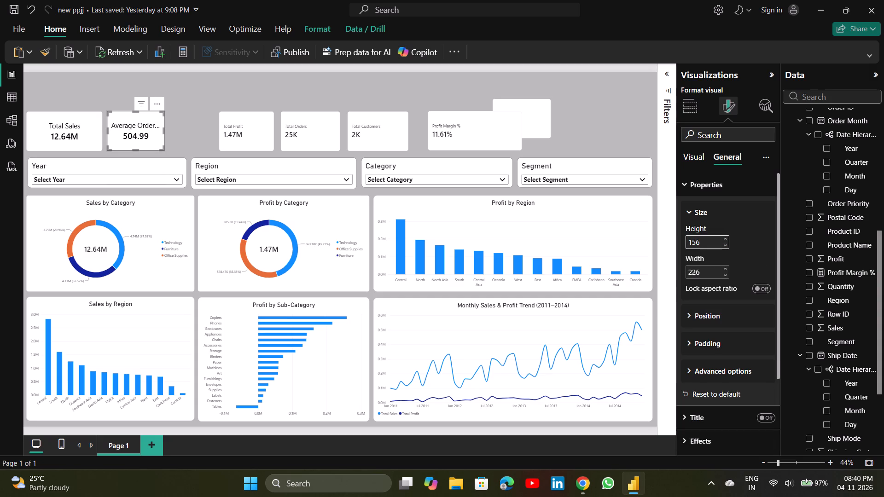
pyautogui.click(718, 272)
pyautogui.write('300')
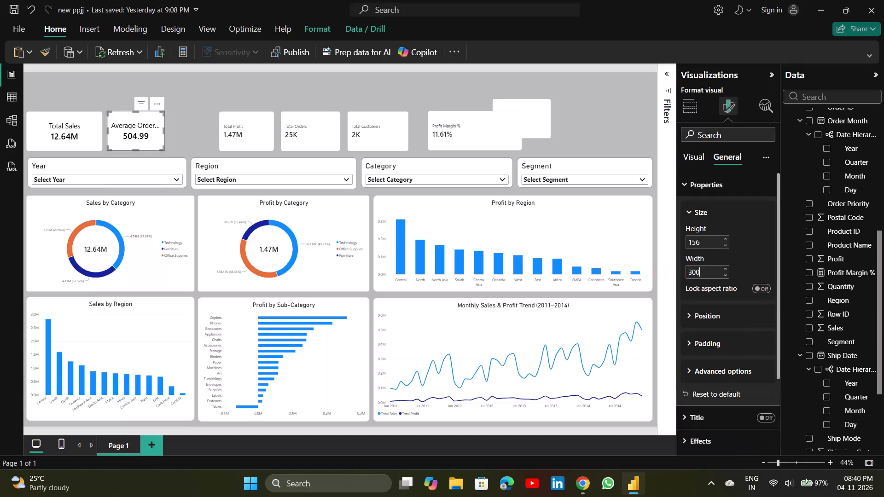
# Set the Total Profit card's width to 300 and move it beside the Average Order Value card.
pyautogui.click(256, 125)
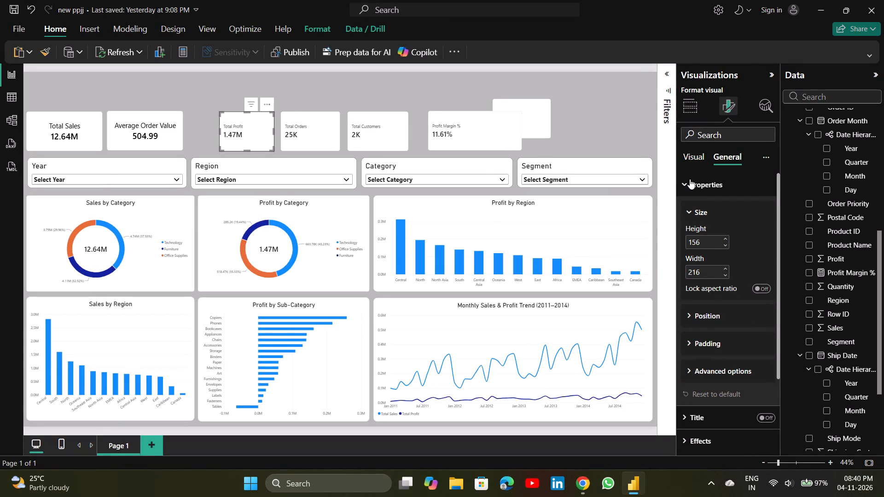
pyautogui.click(703, 239)
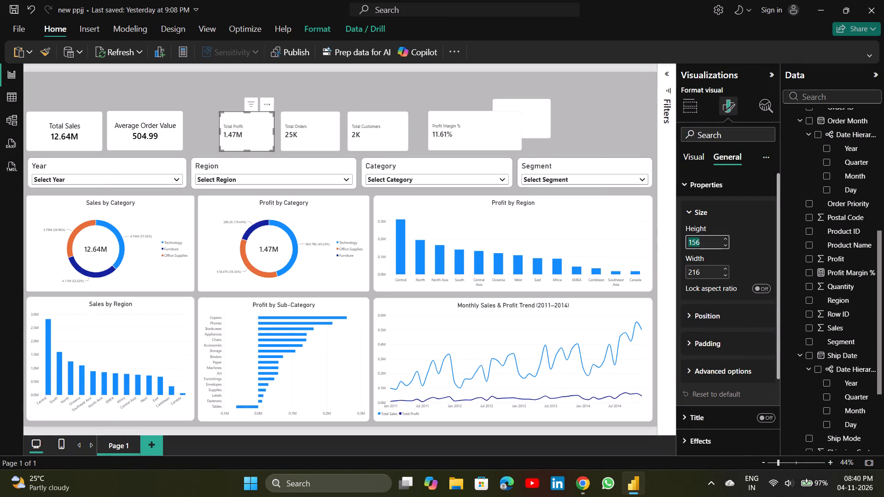
pyautogui.click(705, 276)
pyautogui.write('300')
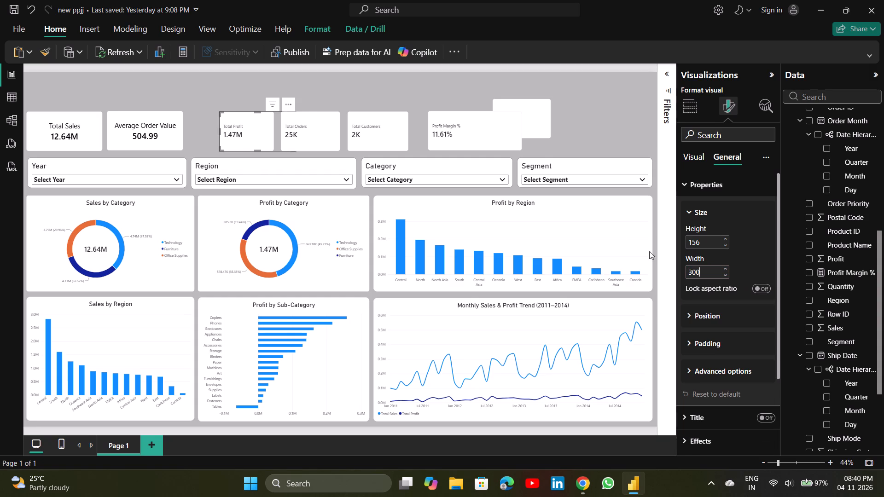
pyautogui.click(311, 133)
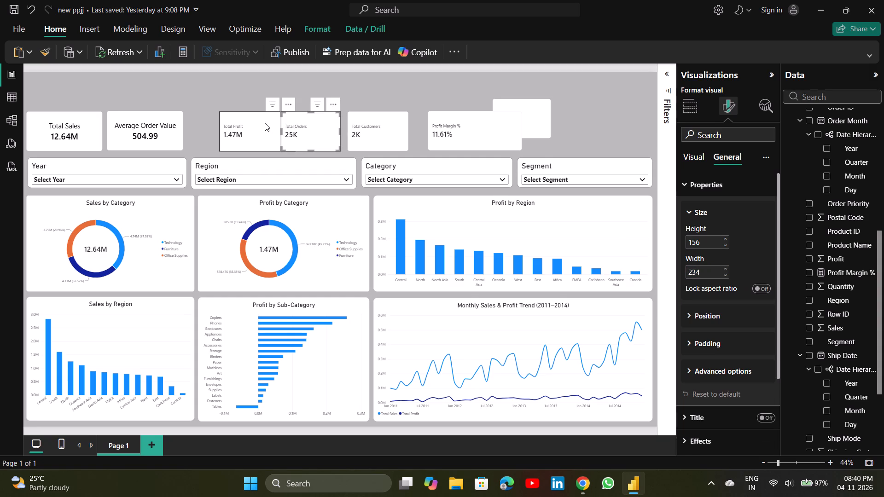
pyautogui.moveTo(265, 123); pyautogui.dragTo(233, 121)
# Set the Total Orders card's width to 300 and move it closer to the Total Profit card, aligned with the row.
pyautogui.click(335, 122)
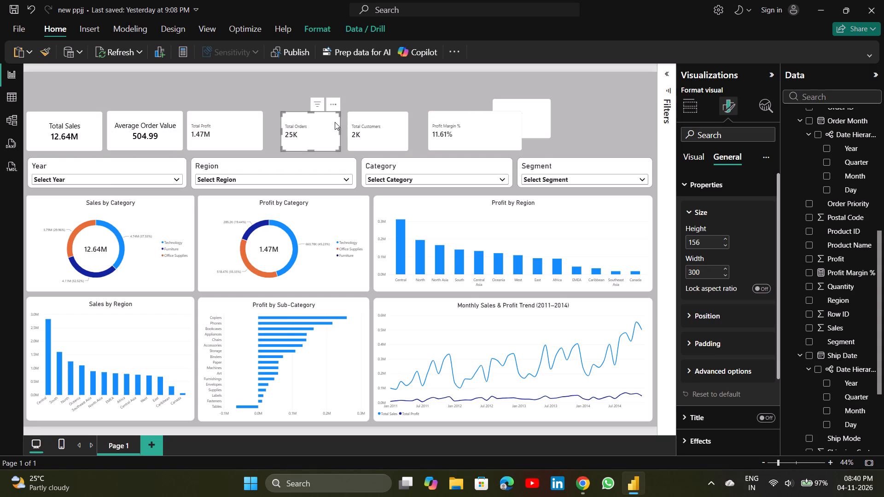
pyautogui.click(702, 272)
pyautogui.press('BackSpace')
pyautogui.write('300')
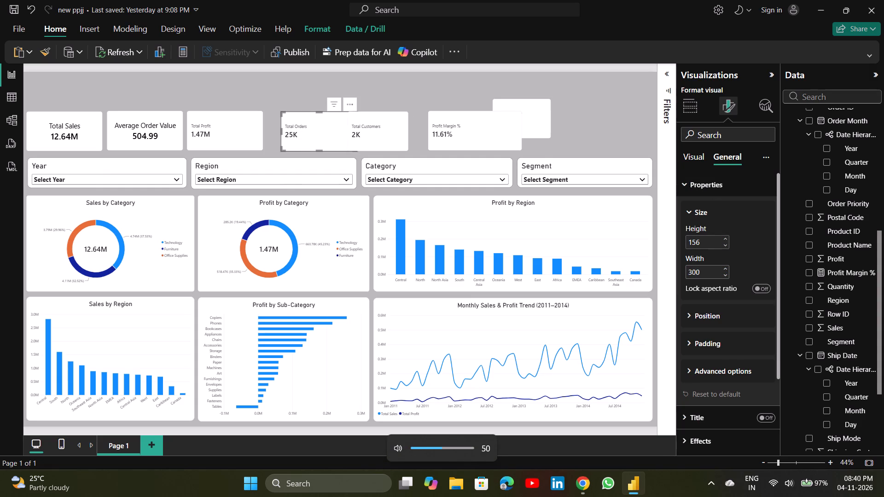
pyautogui.click(390, 134)
pyautogui.moveTo(326, 123); pyautogui.dragTo(319, 121)
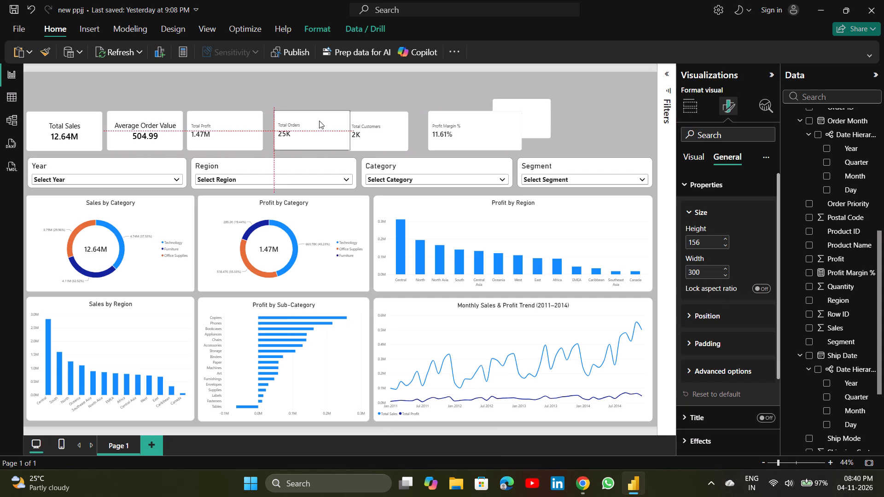
pyautogui.moveTo(319, 121); pyautogui.dragTo(313, 122)
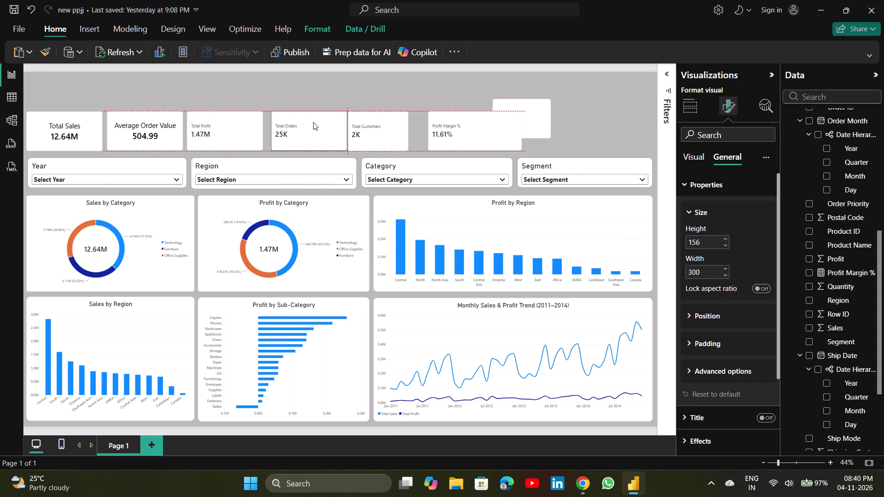
pyautogui.moveTo(313, 122); pyautogui.dragTo(313, 122)
# Move the Total Customers card clear of Total Orders and set its width to 300.
pyautogui.moveTo(397, 133); pyautogui.dragTo(409, 133)
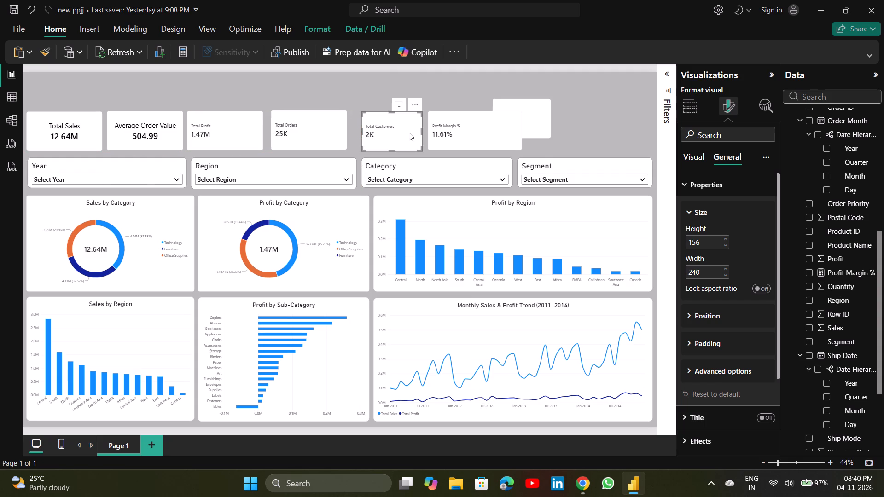
pyautogui.moveTo(715, 264); pyautogui.dragTo(715, 276)
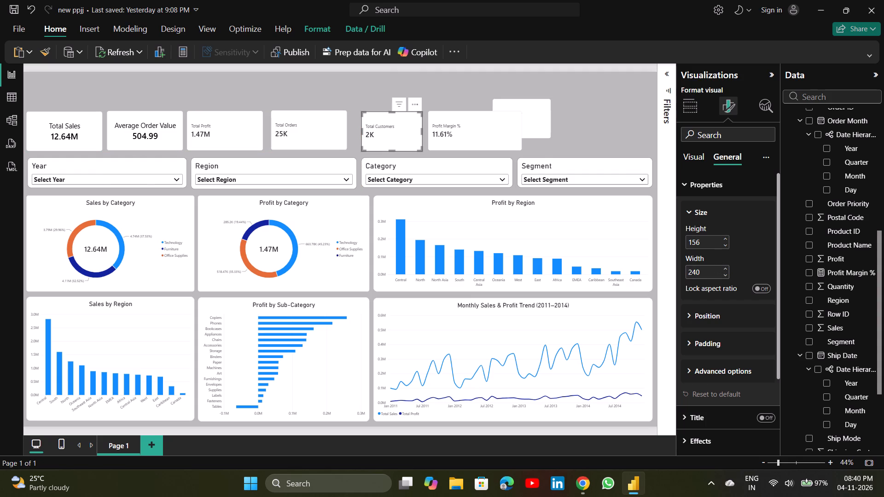
pyautogui.click(715, 276)
pyautogui.write('300')
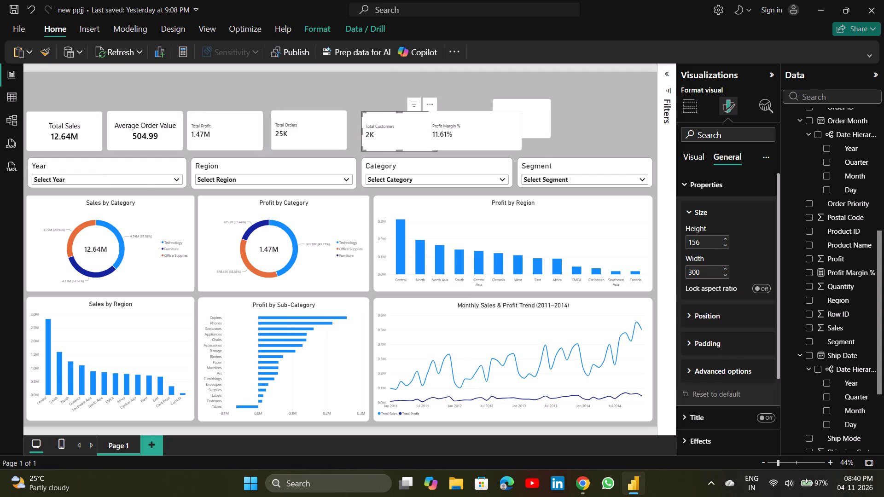
# Set the Profit Margin % card's width to 300.
pyautogui.click(470, 122)
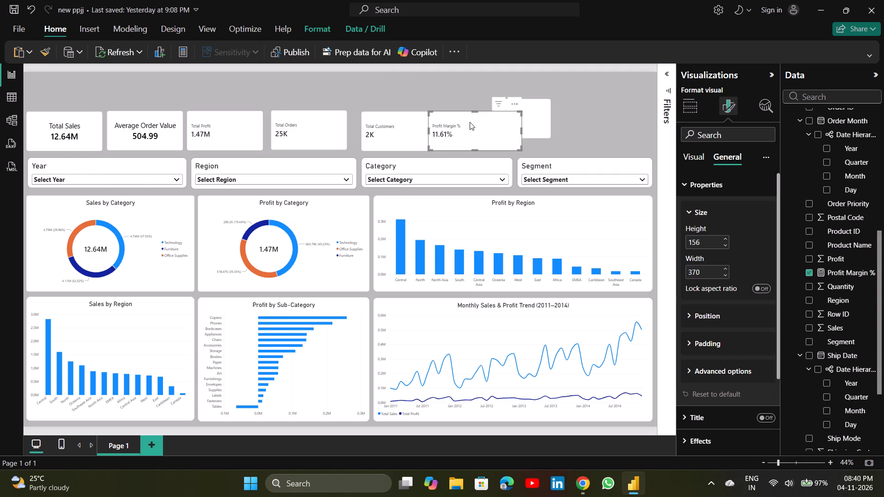
pyautogui.click(703, 272)
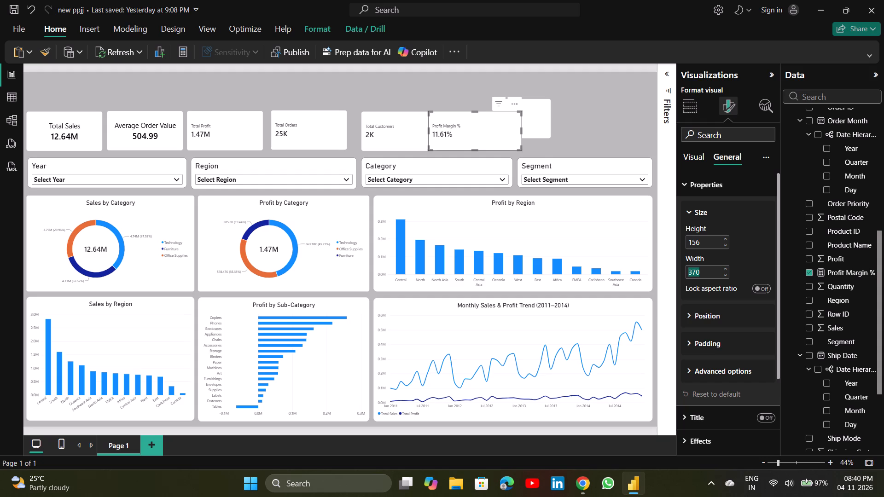
pyautogui.write('300')
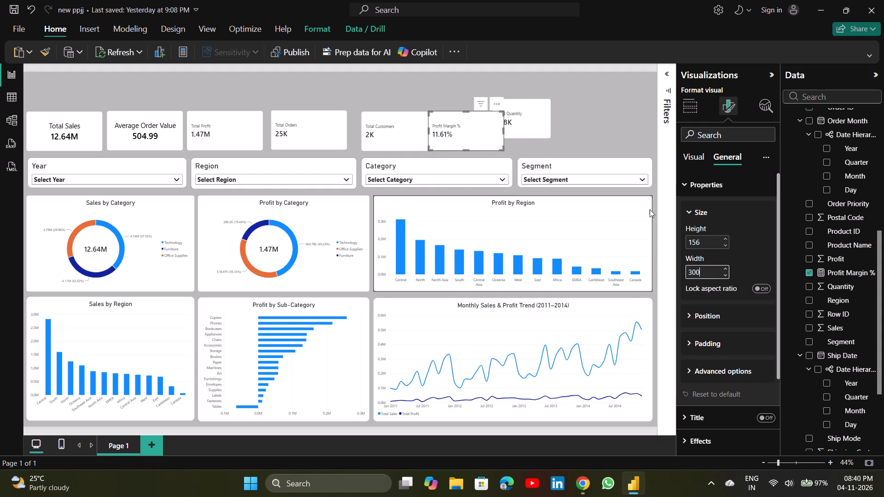
# Set the Total Quantity card's width to 300.
pyautogui.click(536, 120)
pyautogui.write('300')
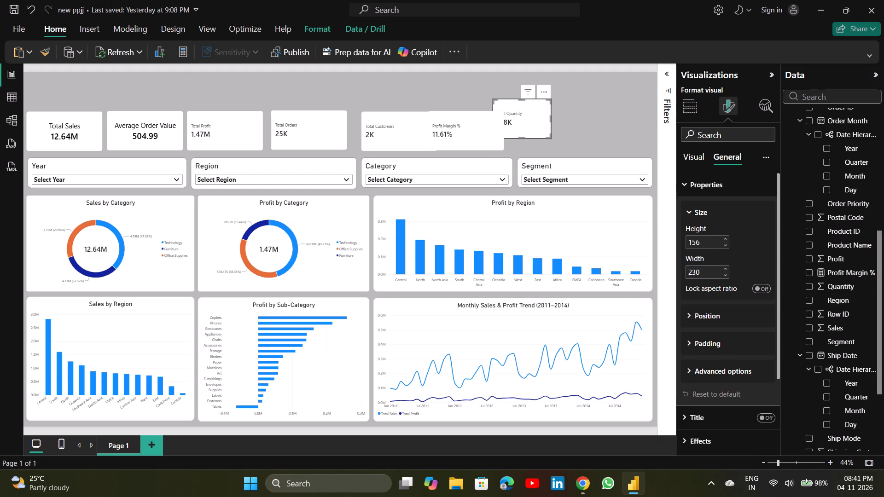
pyautogui.click(700, 272)
pyautogui.write('300')
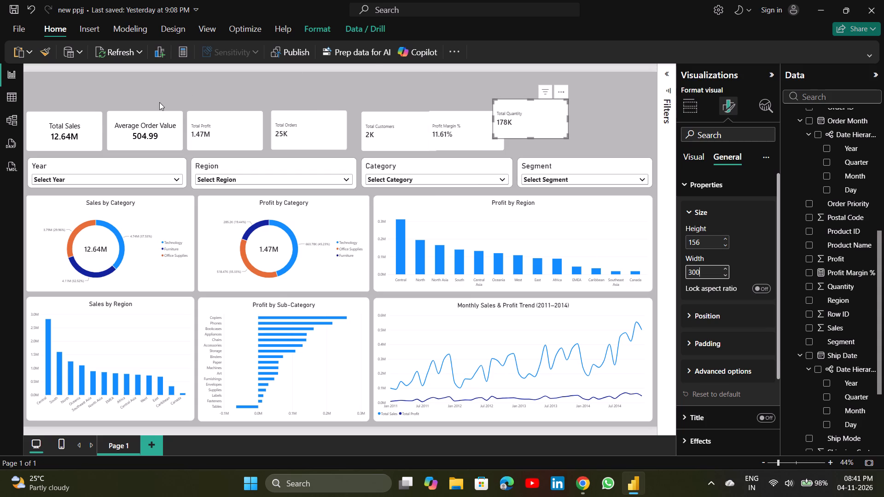
# Shift Average Order Value further along the row and line up Total Profit, Total Orders and Profit Margin % directly after Total Sales.
pyautogui.moveTo(161, 117); pyautogui.dragTo(381, 117)
pyautogui.moveTo(241, 124); pyautogui.dragTo(161, 127)
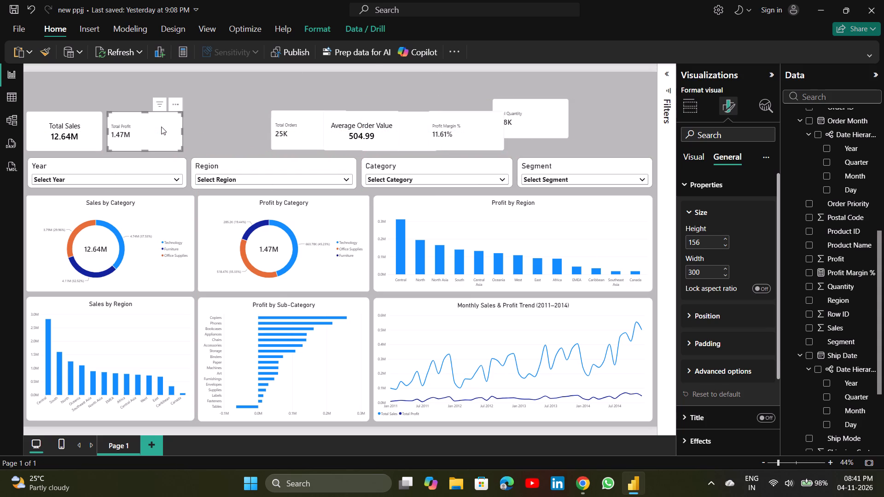
pyautogui.moveTo(300, 118); pyautogui.dragTo(215, 124)
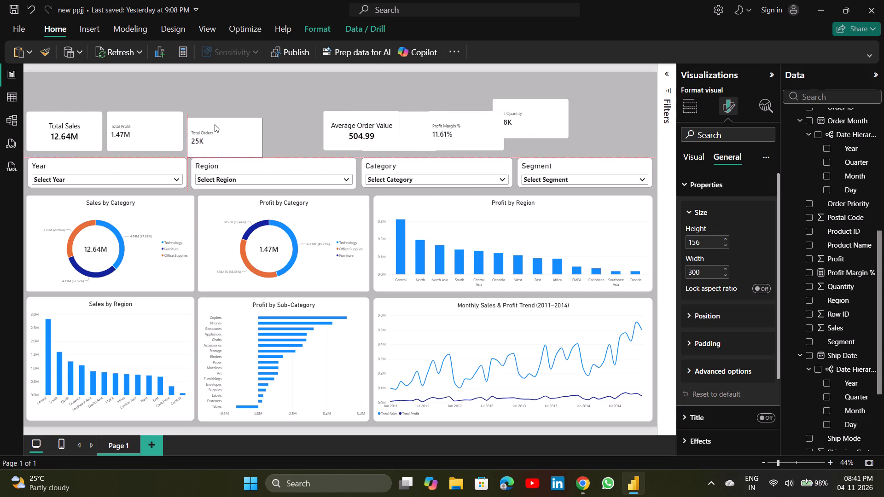
pyautogui.moveTo(215, 124); pyautogui.dragTo(215, 119)
pyautogui.moveTo(467, 126); pyautogui.dragTo(306, 127)
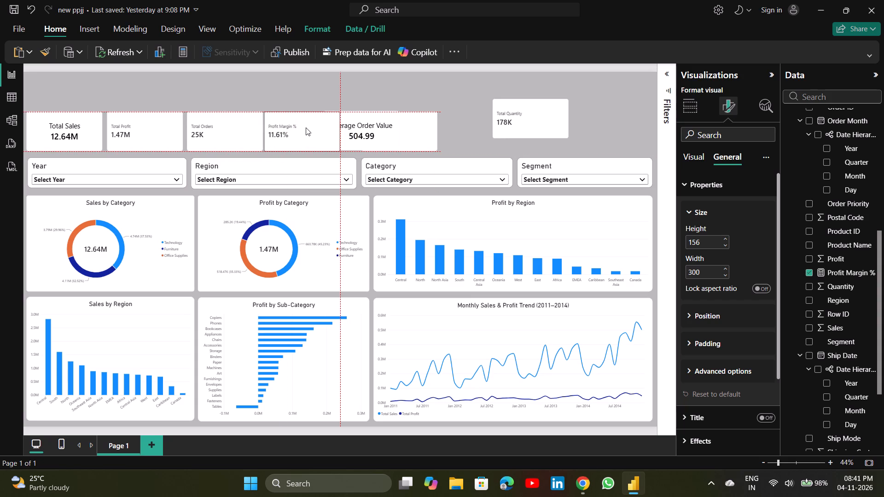
pyautogui.moveTo(306, 127); pyautogui.dragTo(307, 128)
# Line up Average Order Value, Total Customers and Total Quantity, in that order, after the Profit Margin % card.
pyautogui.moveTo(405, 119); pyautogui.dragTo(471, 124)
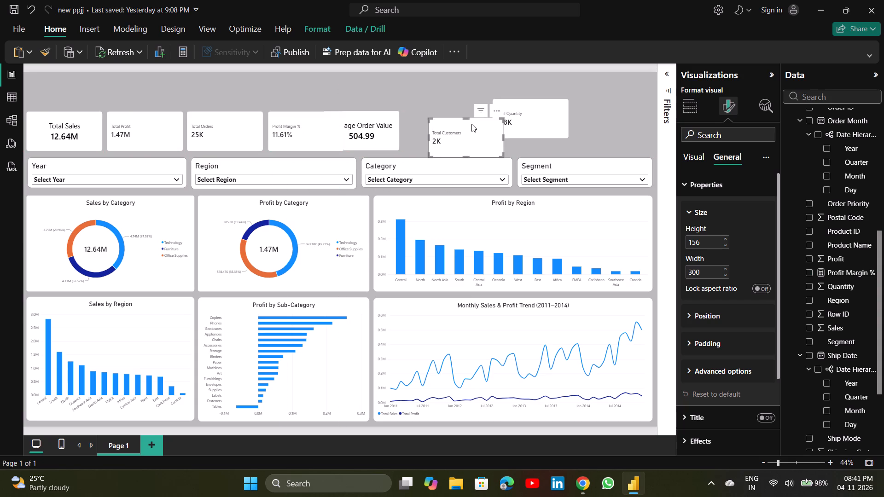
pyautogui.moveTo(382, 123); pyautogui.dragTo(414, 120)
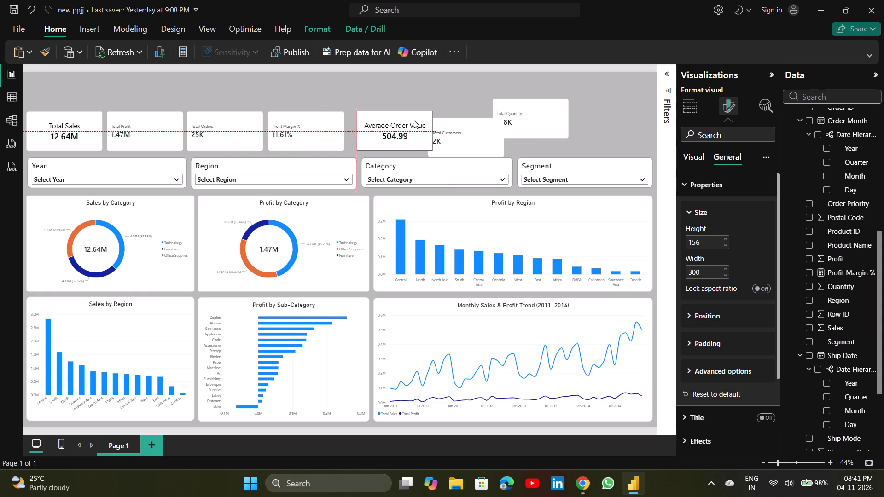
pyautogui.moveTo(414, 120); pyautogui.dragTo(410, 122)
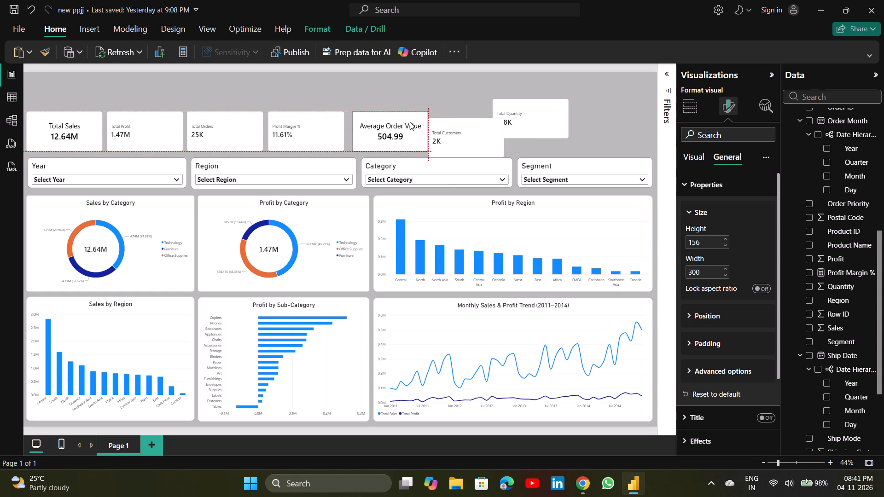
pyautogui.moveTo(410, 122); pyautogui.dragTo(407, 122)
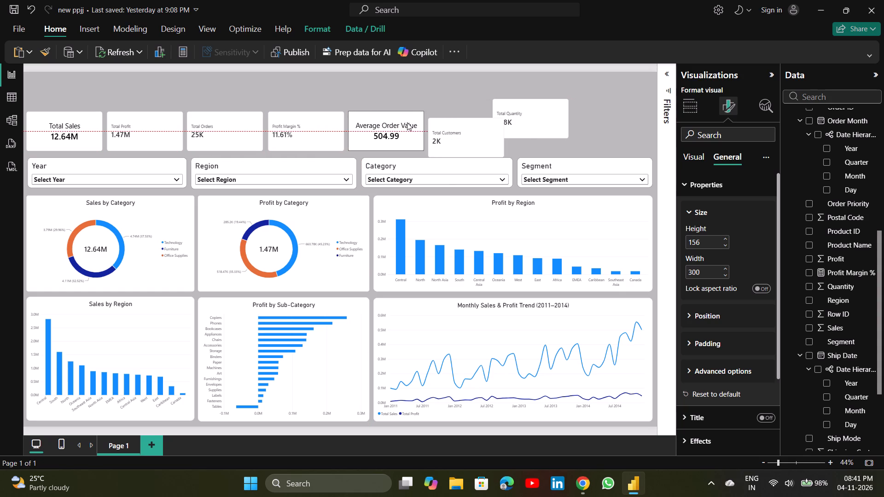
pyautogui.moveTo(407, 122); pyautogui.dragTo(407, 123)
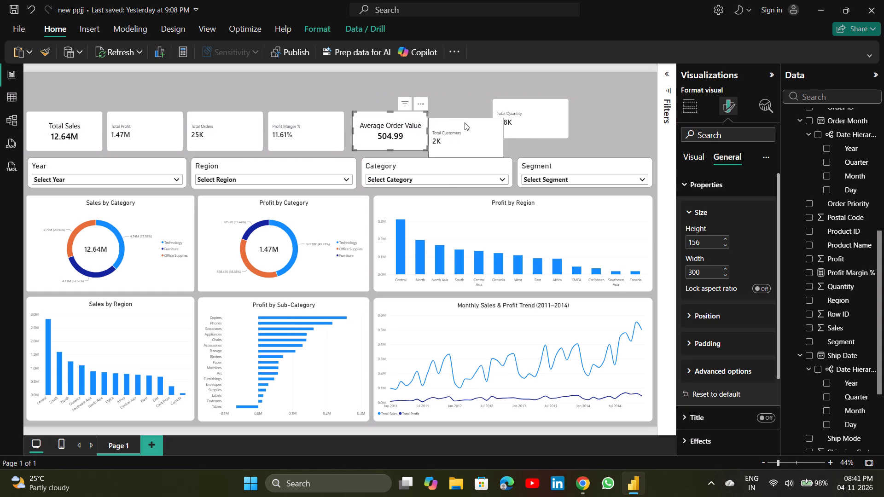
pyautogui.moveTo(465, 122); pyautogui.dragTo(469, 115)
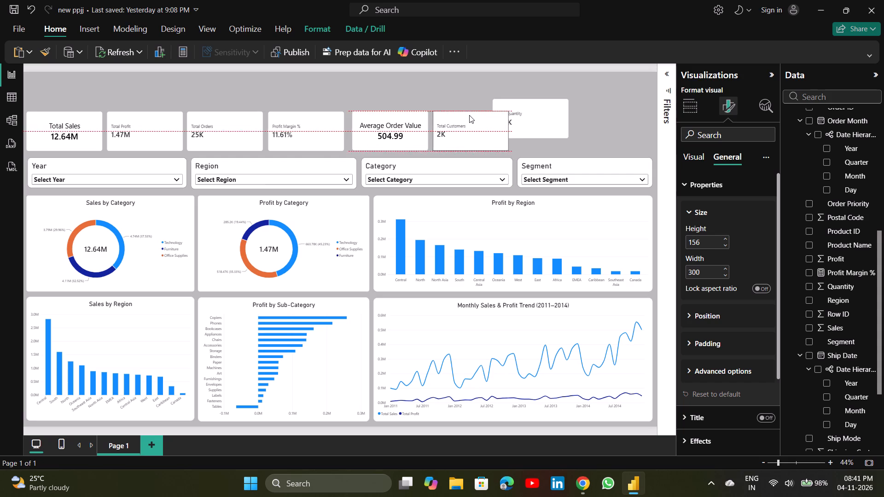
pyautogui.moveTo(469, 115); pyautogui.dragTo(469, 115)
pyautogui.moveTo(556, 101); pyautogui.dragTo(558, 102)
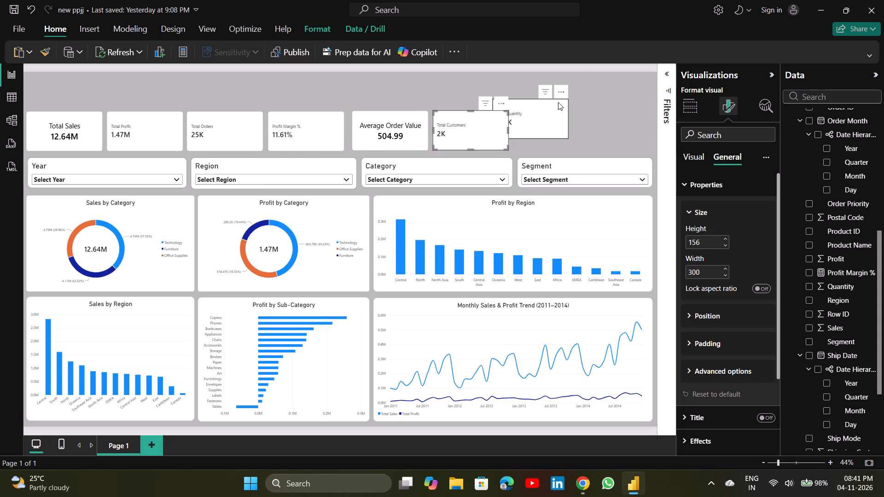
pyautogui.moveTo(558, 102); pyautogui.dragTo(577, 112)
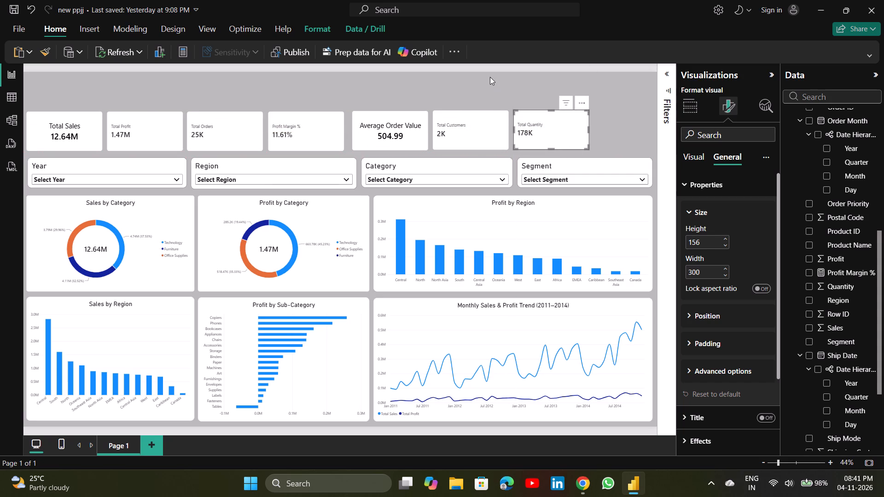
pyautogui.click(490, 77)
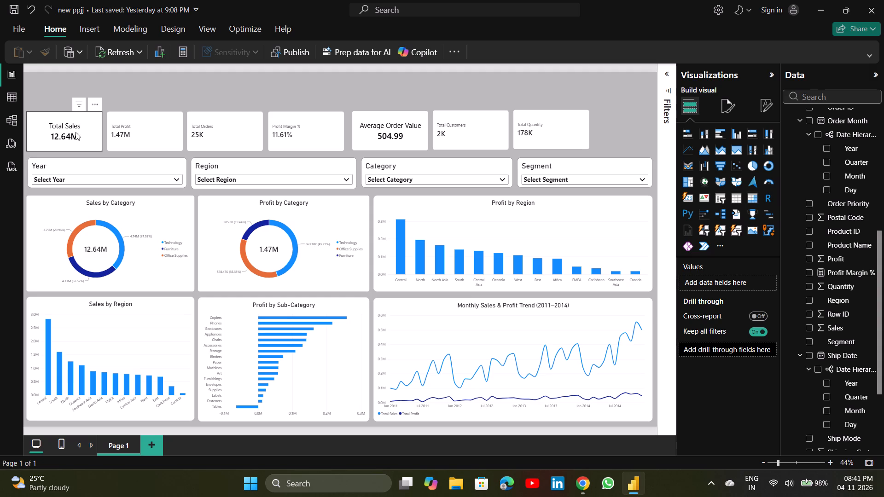
# Use Format painter to carry the Total Sales card's formatting across Total Profit, Total Orders, Profit Margin %, Average Order Value, Total Customers and Total Quantity.
pyautogui.click(78, 133)
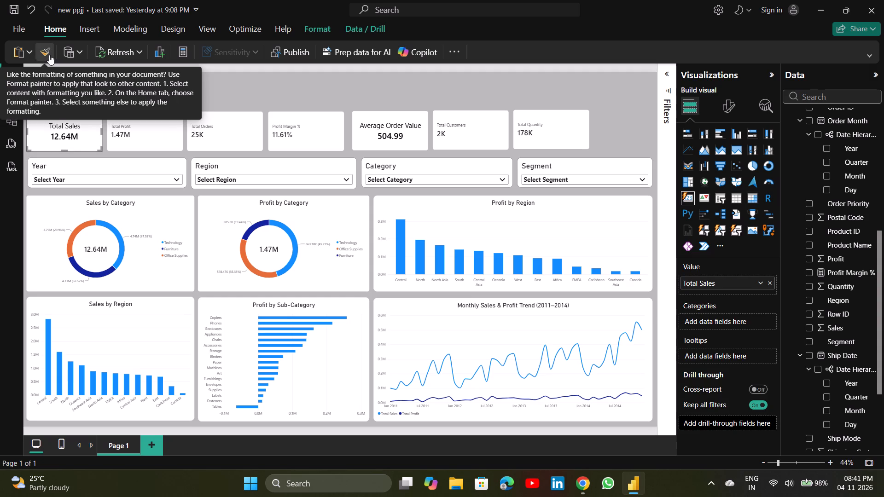
pyautogui.keyDown('ctrl'); pyautogui.click(49, 55); pyautogui.keyUp('ctrl')
pyautogui.click(122, 124)
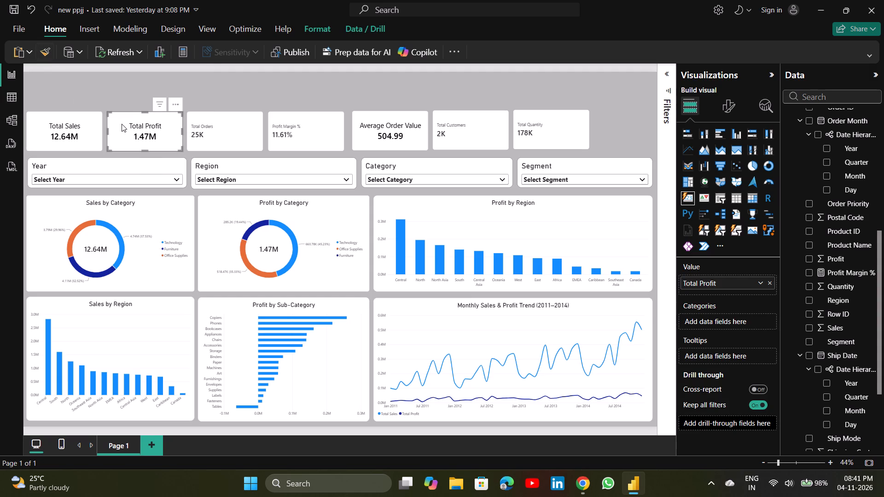
pyautogui.click(69, 117)
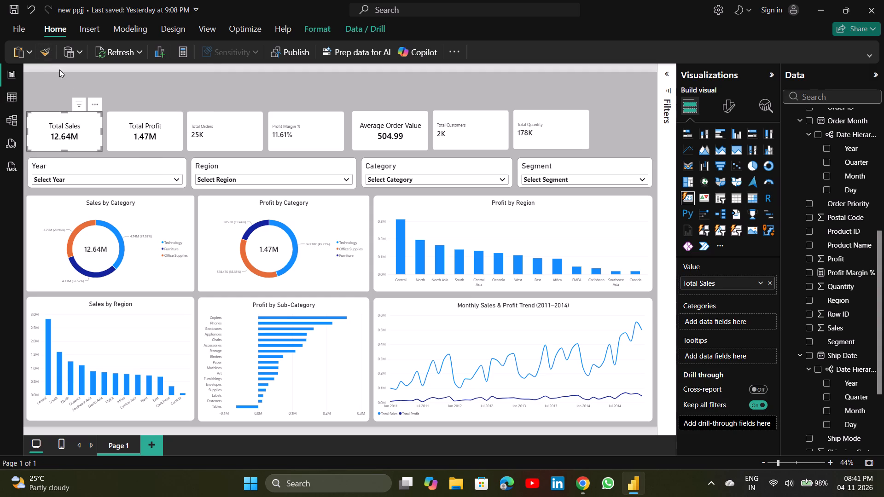
pyautogui.click(52, 54)
pyautogui.click(254, 133)
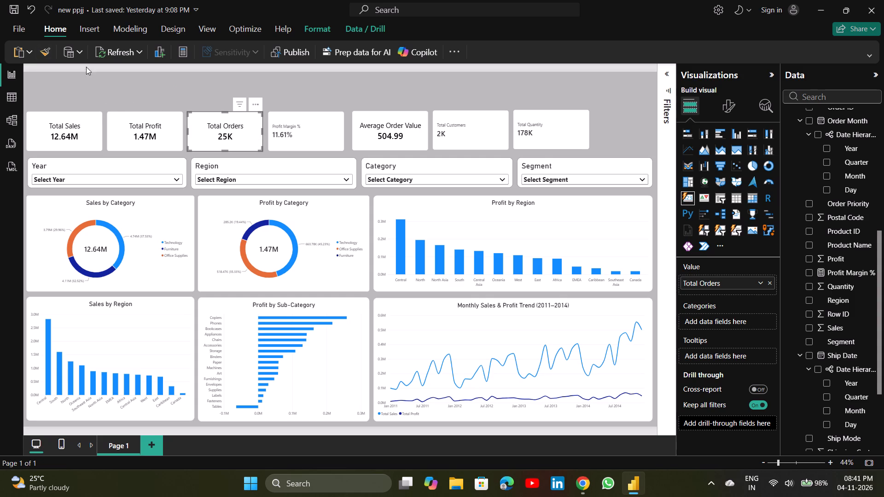
pyautogui.click(47, 52)
pyautogui.click(301, 131)
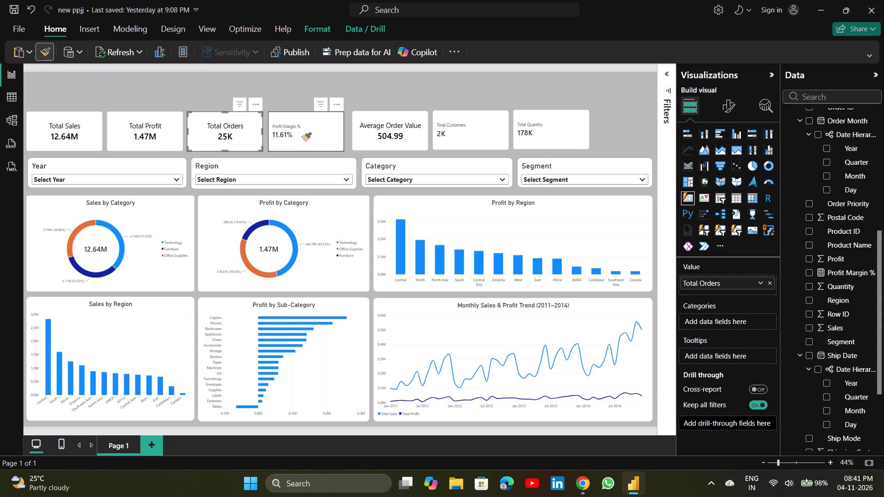
pyautogui.click(51, 52)
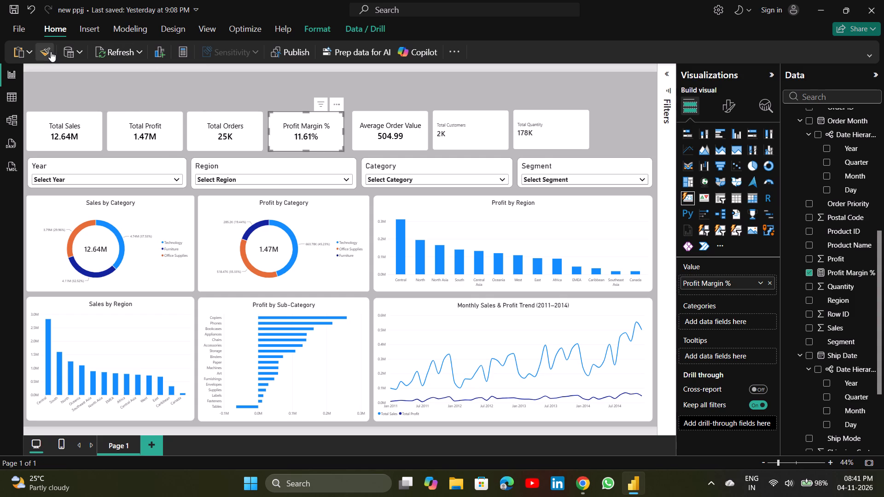
pyautogui.click(397, 123)
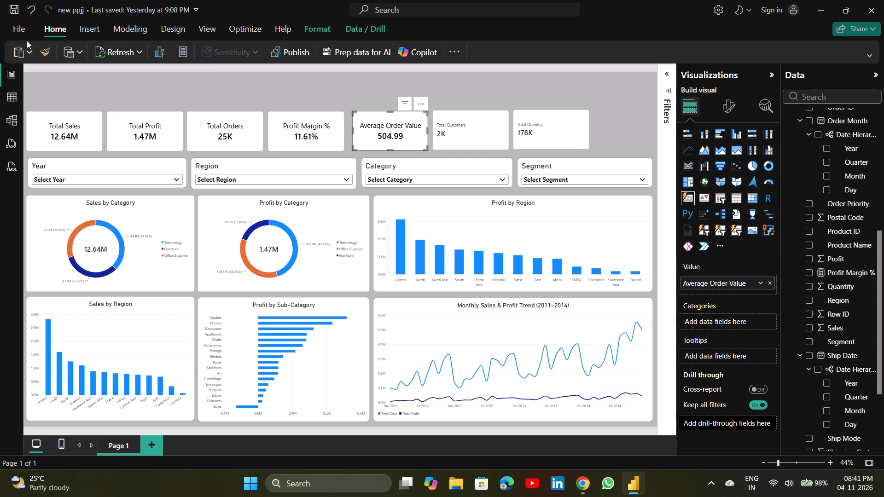
pyautogui.click(47, 56)
pyautogui.click(449, 125)
pyautogui.click(49, 52)
pyautogui.click(555, 124)
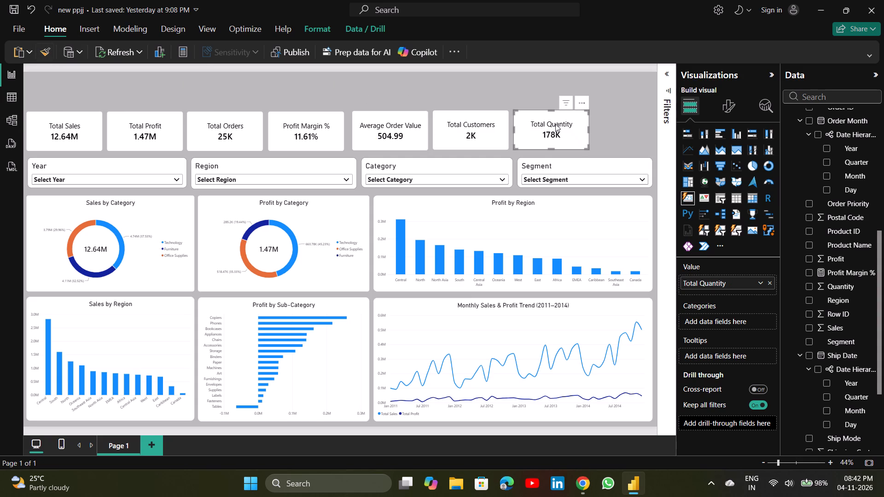
# Reorder the cards after Profit Margin % to Total Customers, Total Quantity and Average Order Value, evenly spaced in the row.
pyautogui.moveTo(391, 119); pyautogui.dragTo(562, 112)
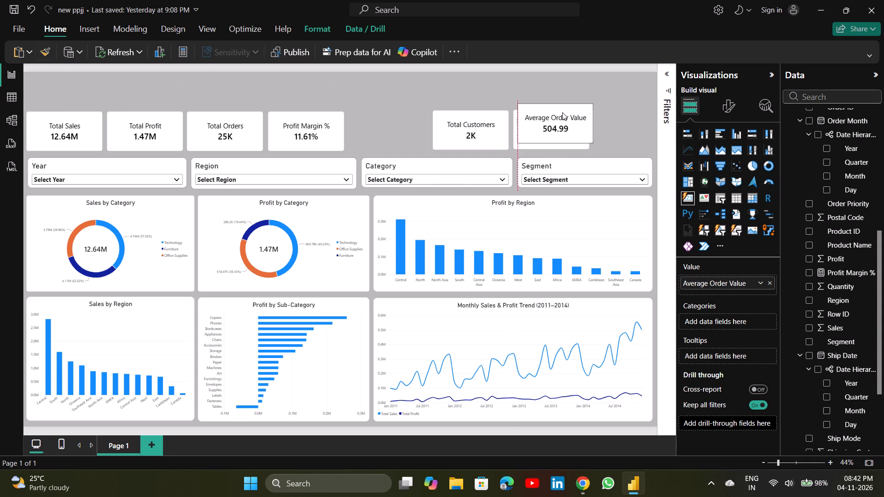
pyautogui.moveTo(485, 116); pyautogui.dragTo(404, 117)
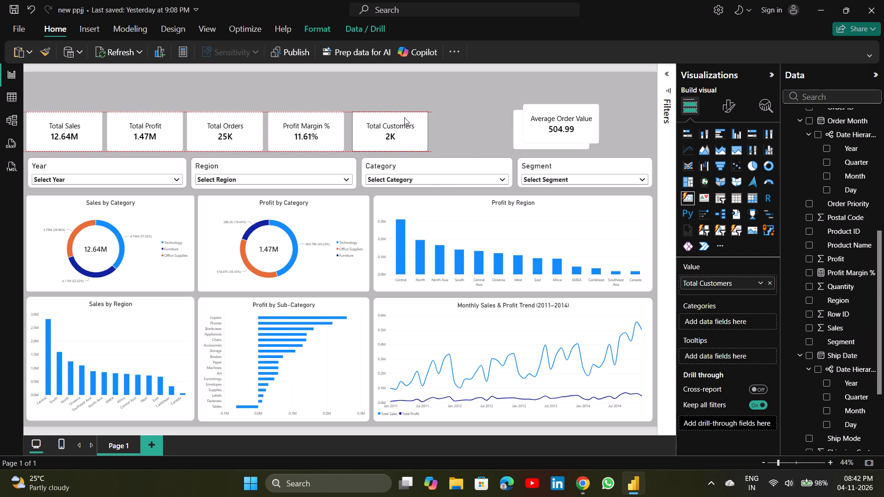
pyautogui.moveTo(404, 117); pyautogui.dragTo(402, 117)
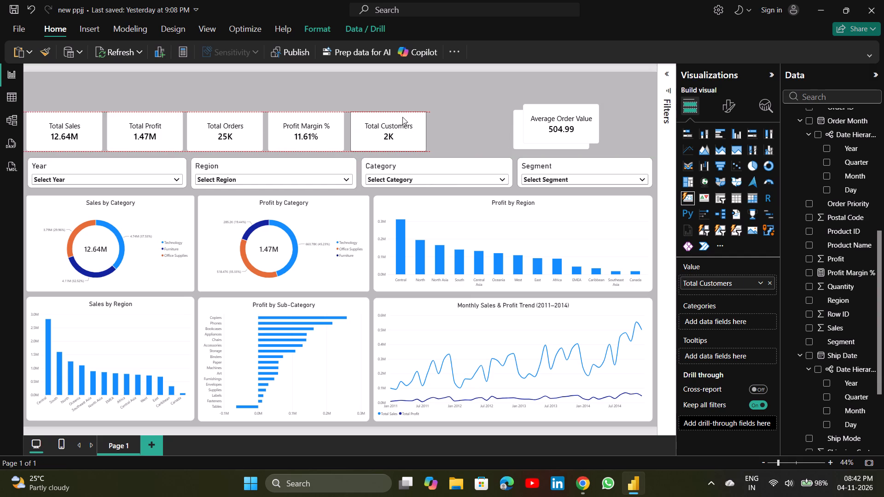
pyautogui.moveTo(402, 117); pyautogui.dragTo(403, 117)
pyautogui.moveTo(557, 116); pyautogui.dragTo(598, 121)
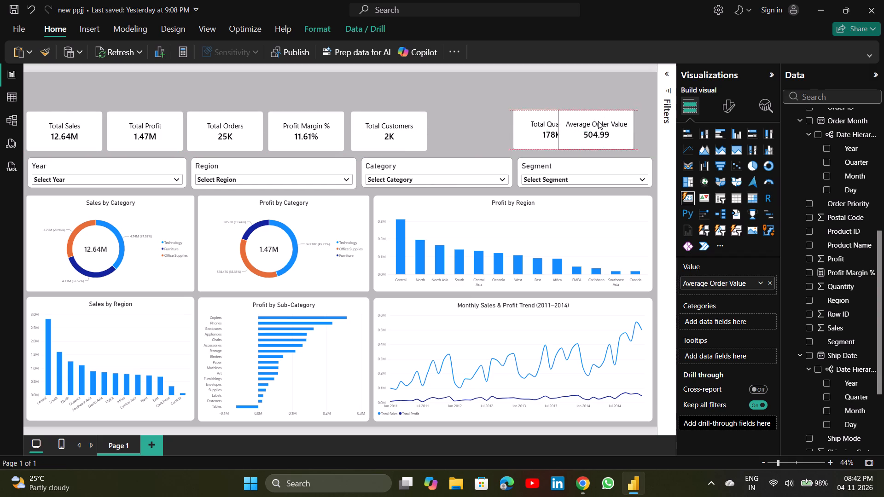
pyautogui.moveTo(598, 121); pyautogui.dragTo(608, 125)
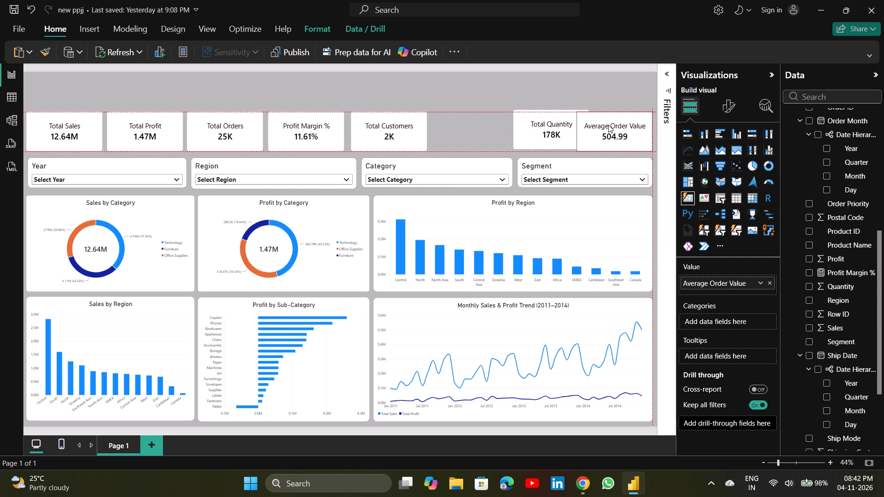
pyautogui.moveTo(608, 125); pyautogui.dragTo(609, 125)
pyautogui.moveTo(547, 113); pyautogui.dragTo(497, 106)
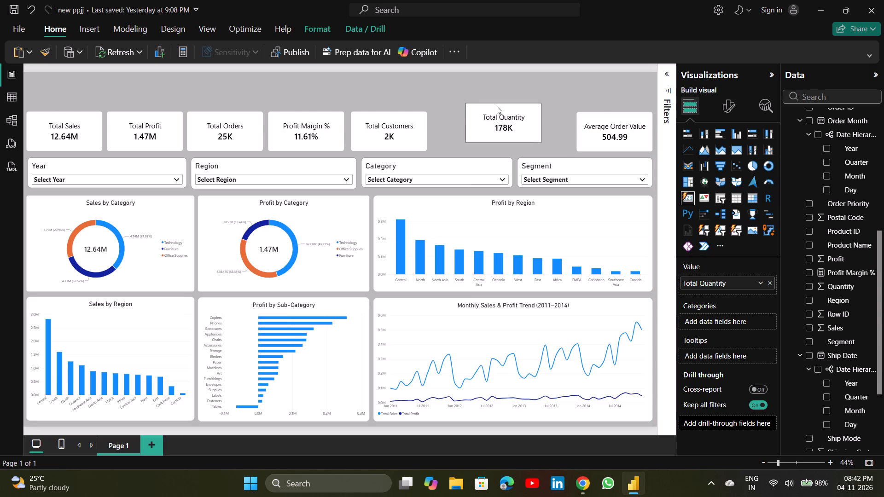
pyautogui.moveTo(497, 106); pyautogui.dragTo(465, 112)
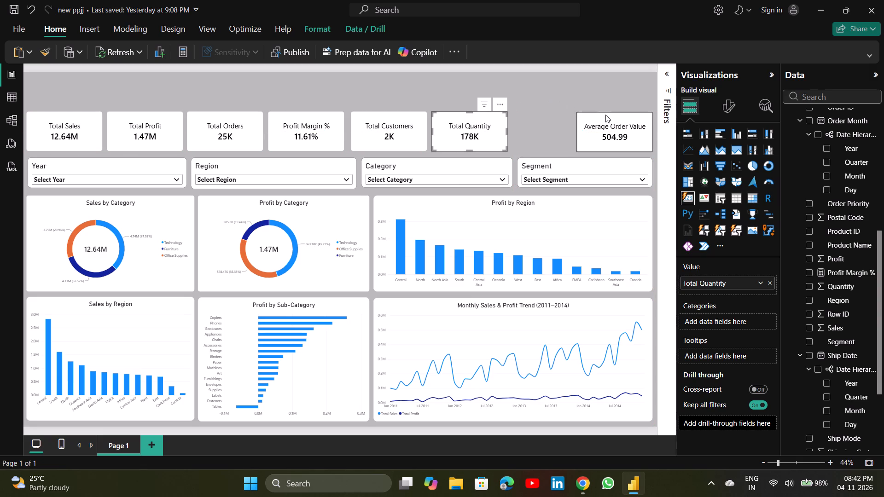
pyautogui.moveTo(605, 115); pyautogui.dragTo(542, 114)
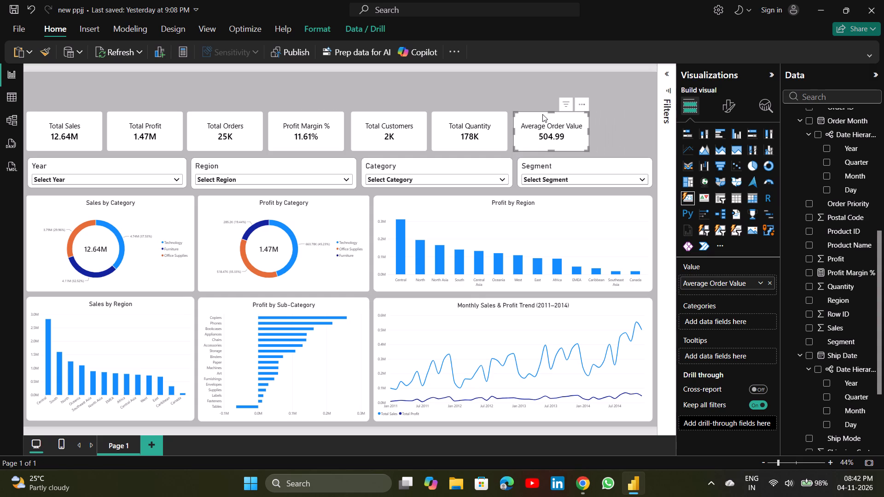
pyautogui.click(626, 135)
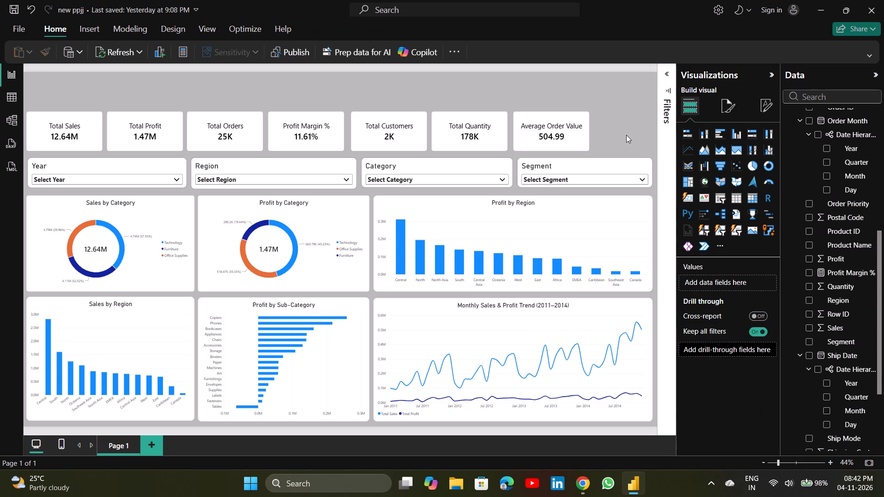
# Align the tops of all seven KPI cards, from Total Sales to Average Order Value.
pyautogui.click(62, 131)
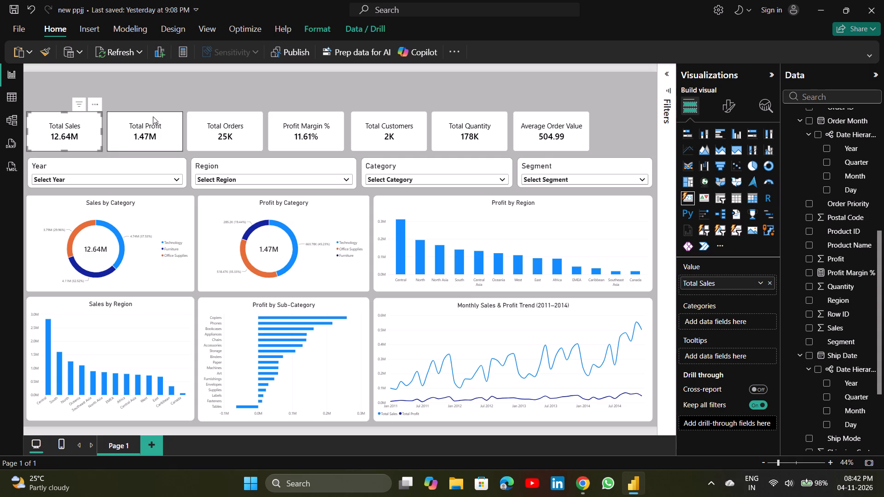
pyautogui.keyDown('ctrl'); pyautogui.click(157, 123); pyautogui.keyUp('ctrl')
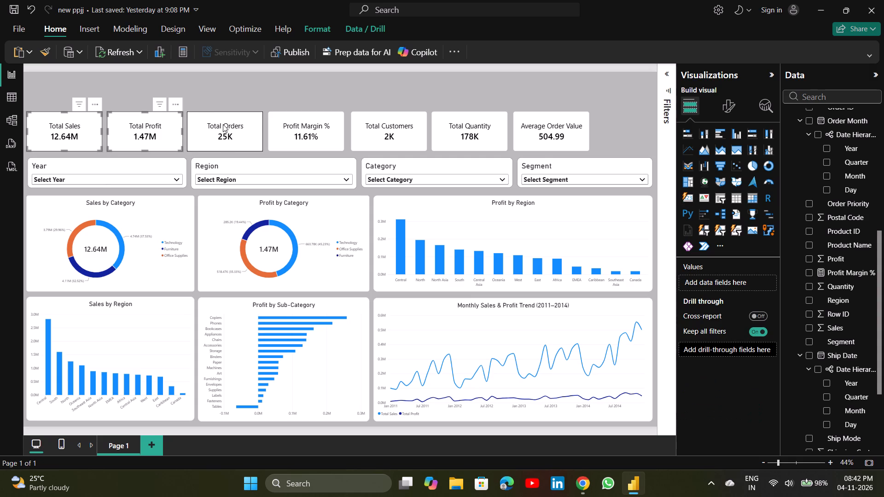
pyautogui.keyDown('ctrl'); pyautogui.click(223, 124); pyautogui.keyUp('ctrl')
pyautogui.keyDown('ctrl'); pyautogui.click(314, 133); pyautogui.keyUp('ctrl')
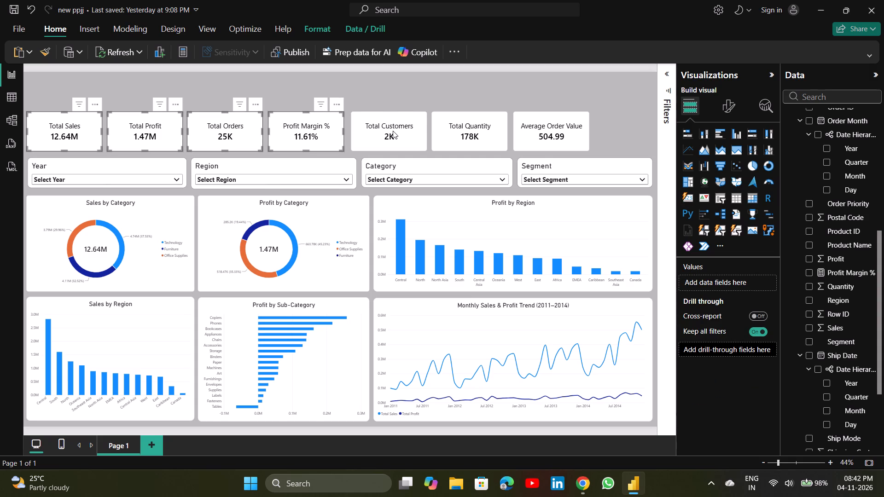
pyautogui.keyDown('ctrl'); pyautogui.click(393, 131); pyautogui.keyUp('ctrl')
pyautogui.keyDown('ctrl'); pyautogui.click(455, 146); pyautogui.keyUp('ctrl')
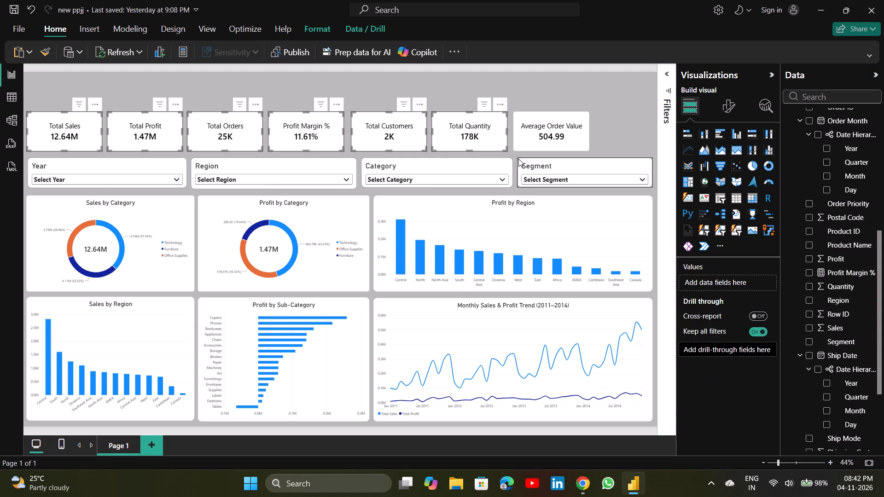
pyautogui.keyDown('ctrl'); pyautogui.click(538, 133); pyautogui.keyUp('ctrl')
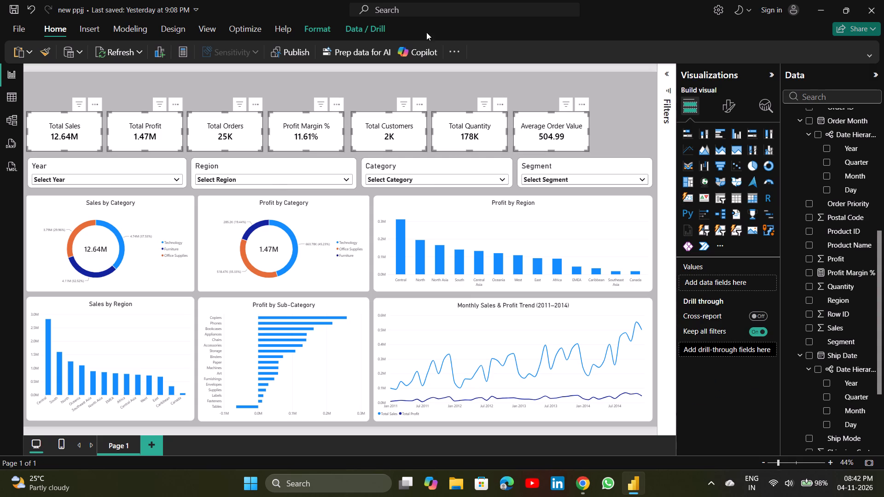
pyautogui.click(315, 28)
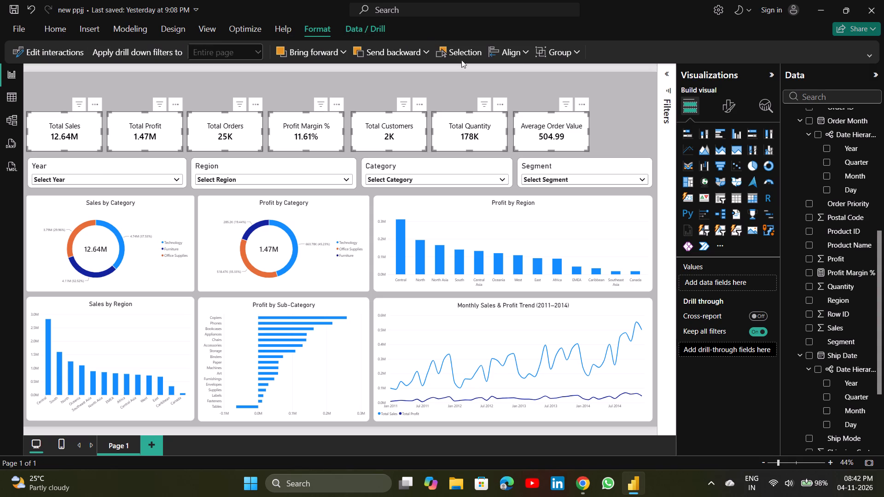
pyautogui.click(523, 54)
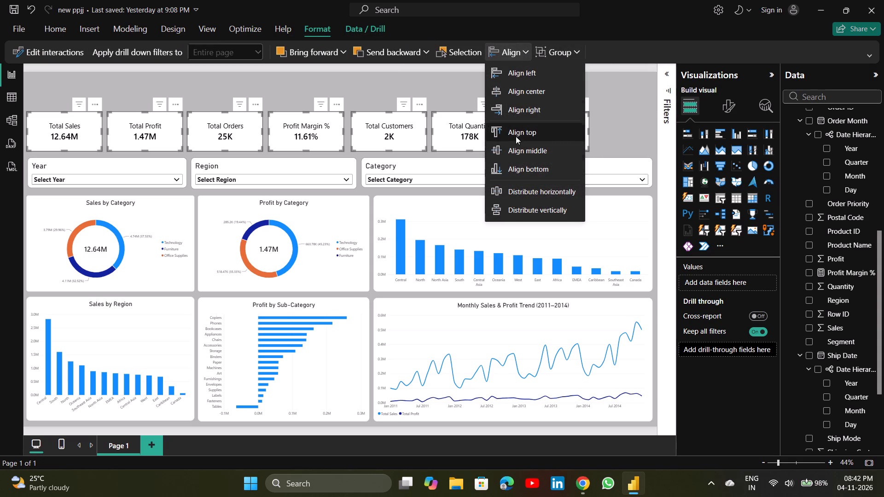
pyautogui.click(511, 137)
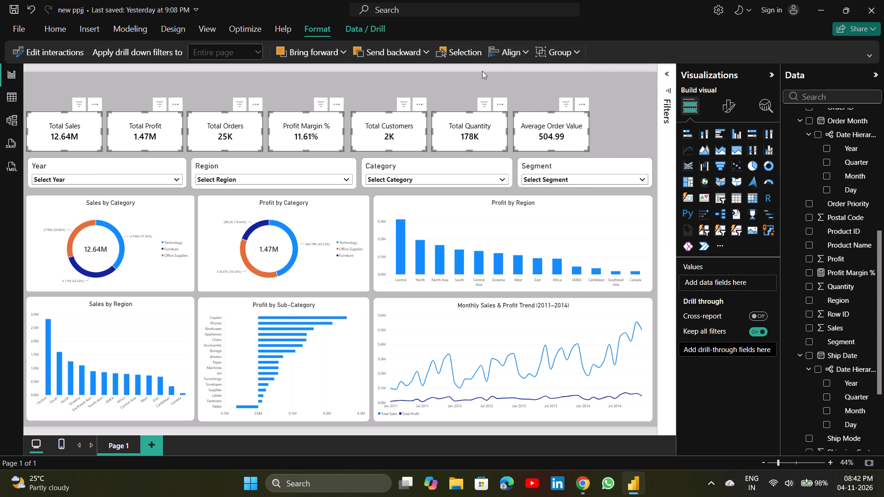
# Distribute the seven selected KPI cards horizontally so the gaps between them are equal.
pyautogui.click(508, 58)
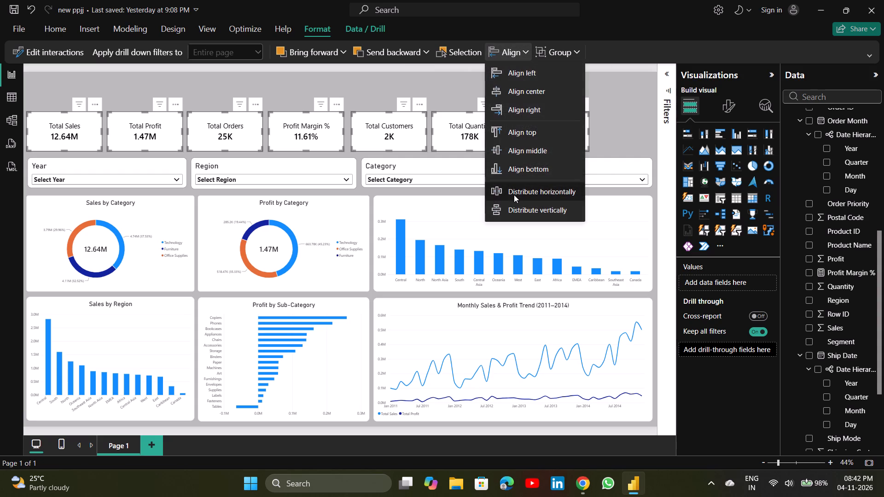
pyautogui.click(514, 195)
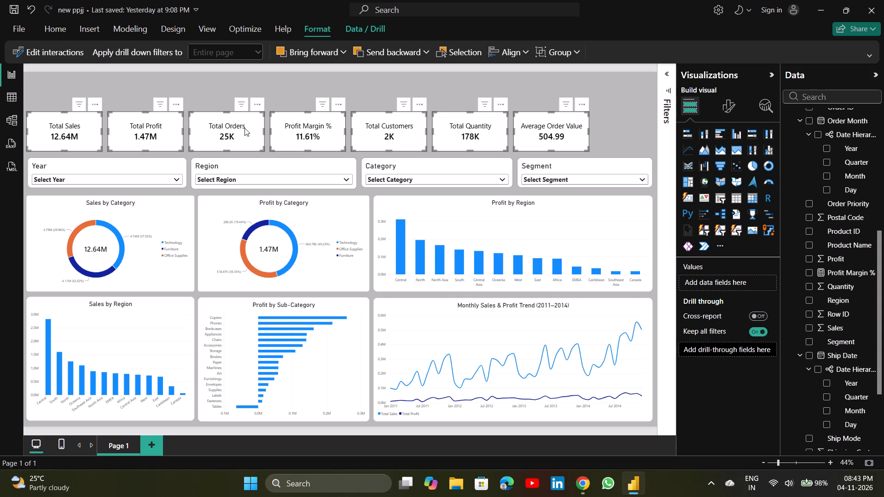
pyautogui.click(602, 128)
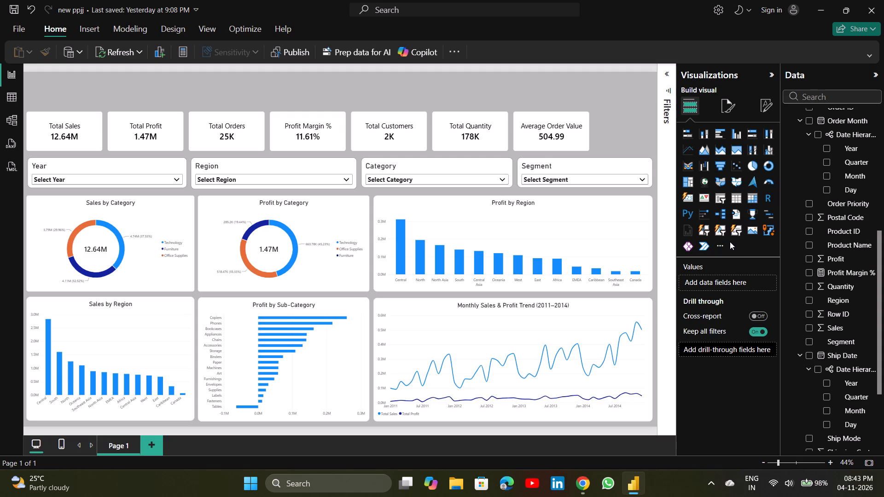
# Duplicate the Average Order Value card and fit the copy, narrowed to about 231 wide, into the gap at the row's end.
pyautogui.click(564, 115)
pyautogui.hotkey('ctrl', 'c')
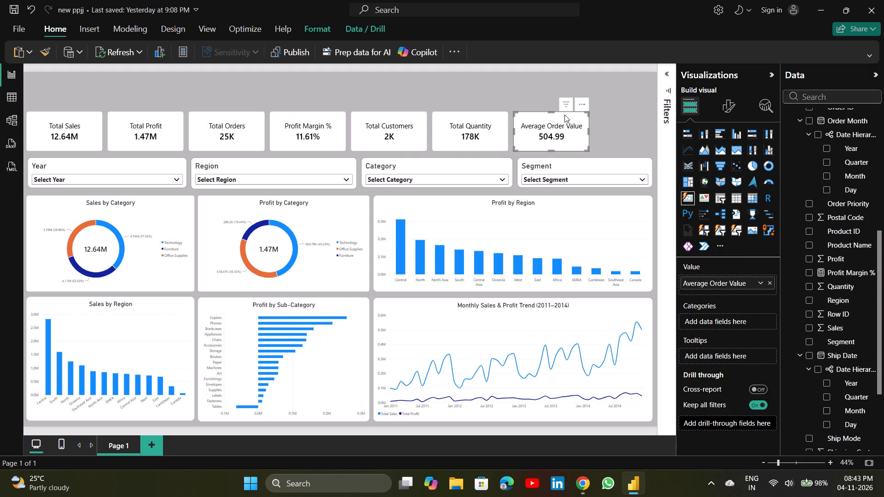
pyautogui.click(599, 140)
pyautogui.hotkey('ctrl', 'v')
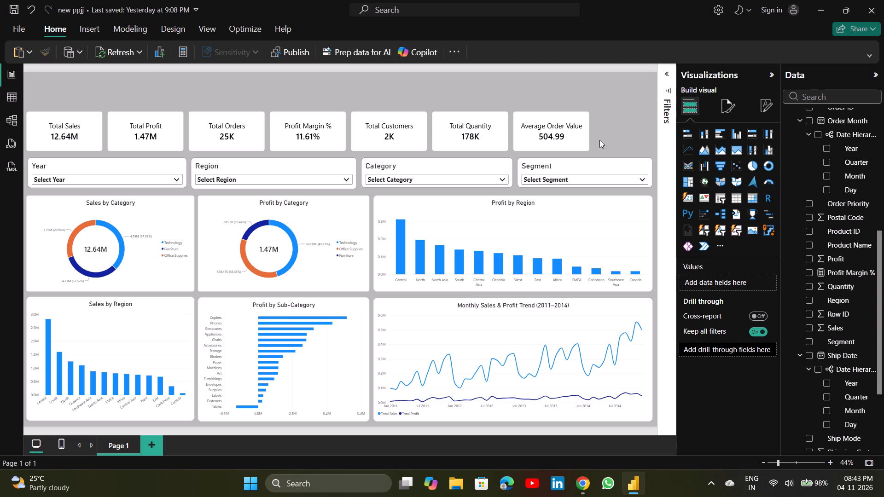
pyautogui.moveTo(556, 123); pyautogui.dragTo(616, 117)
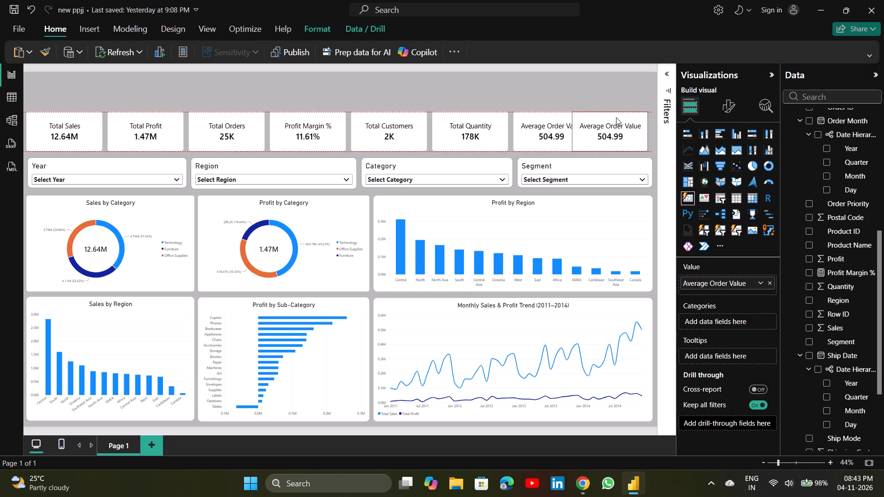
pyautogui.moveTo(616, 117); pyautogui.dragTo(657, 125)
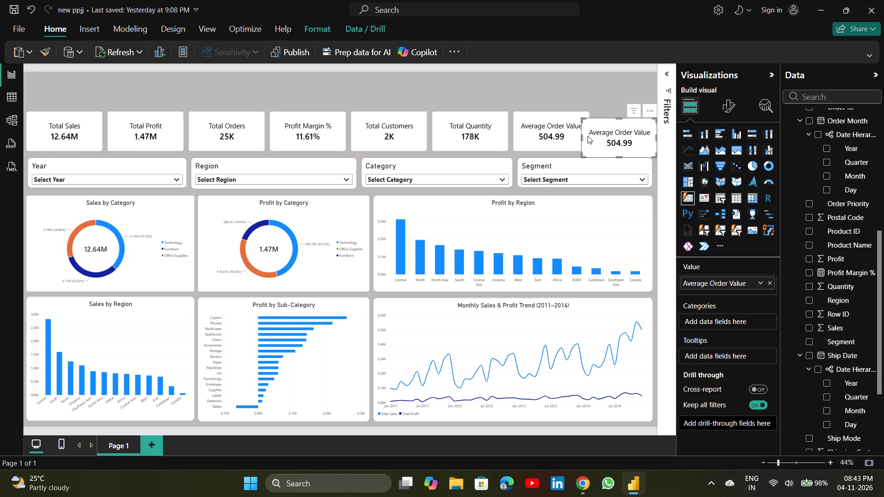
pyautogui.moveTo(581, 138); pyautogui.dragTo(594, 133)
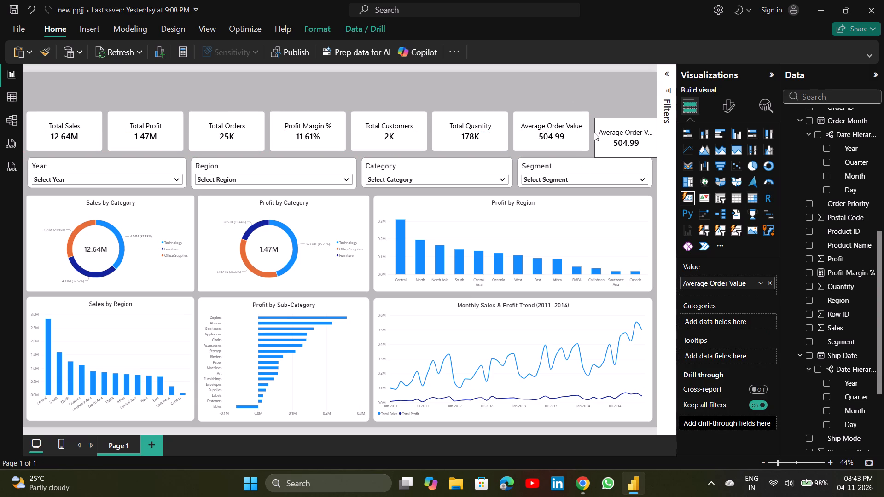
pyautogui.moveTo(594, 133); pyautogui.dragTo(593, 132)
pyautogui.moveTo(634, 123); pyautogui.dragTo(633, 121)
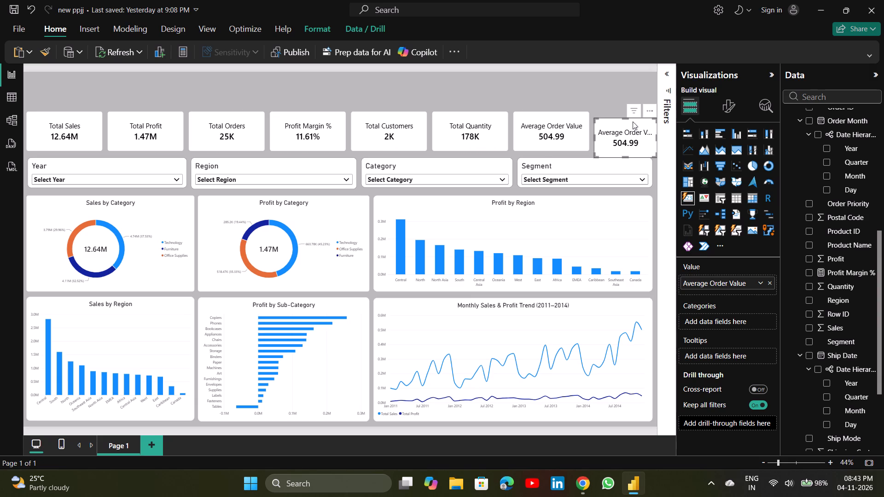
pyautogui.moveTo(633, 121); pyautogui.dragTo(633, 118)
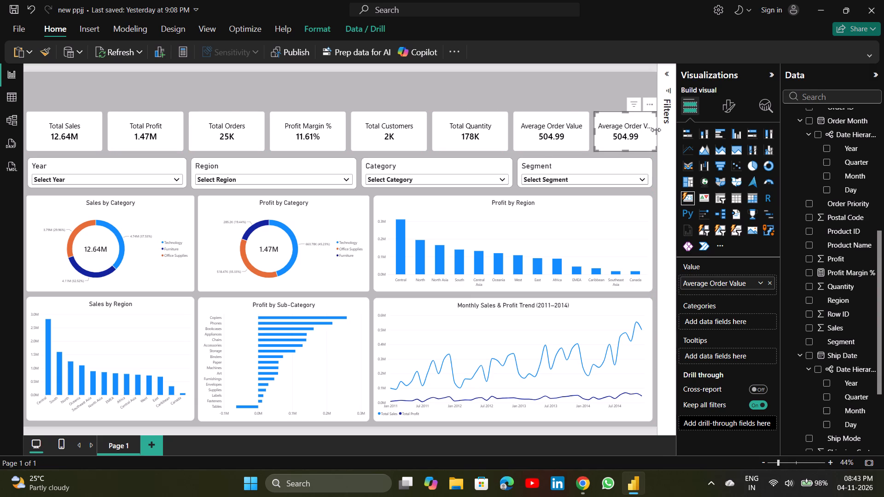
pyautogui.click(656, 130)
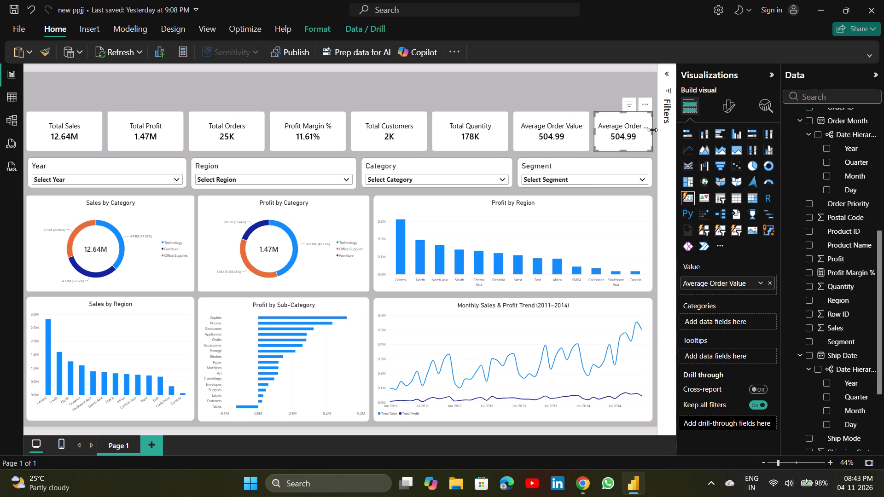
# Check the size properties of the copied Average Order Value card.
pyautogui.click(724, 103)
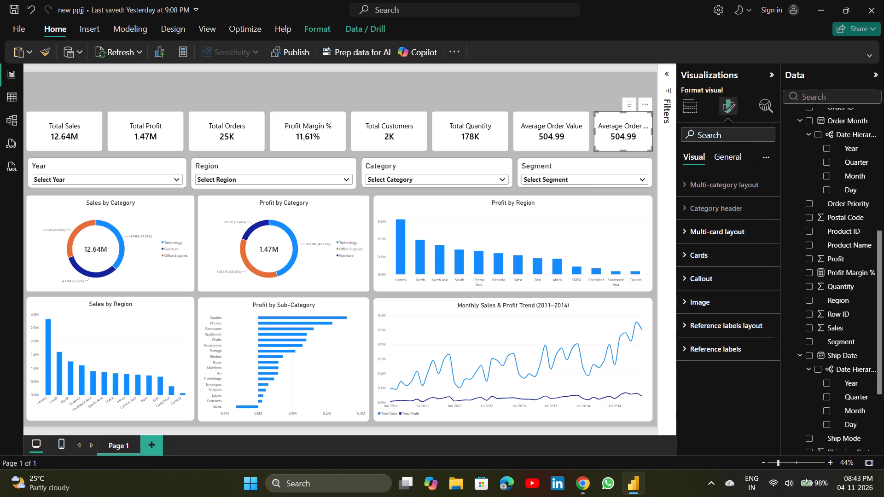
pyautogui.click(735, 159)
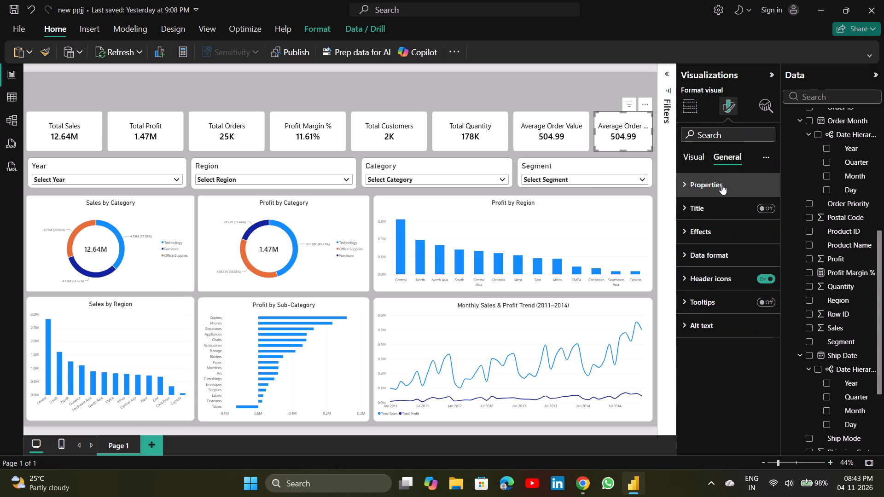
pyautogui.click(721, 185)
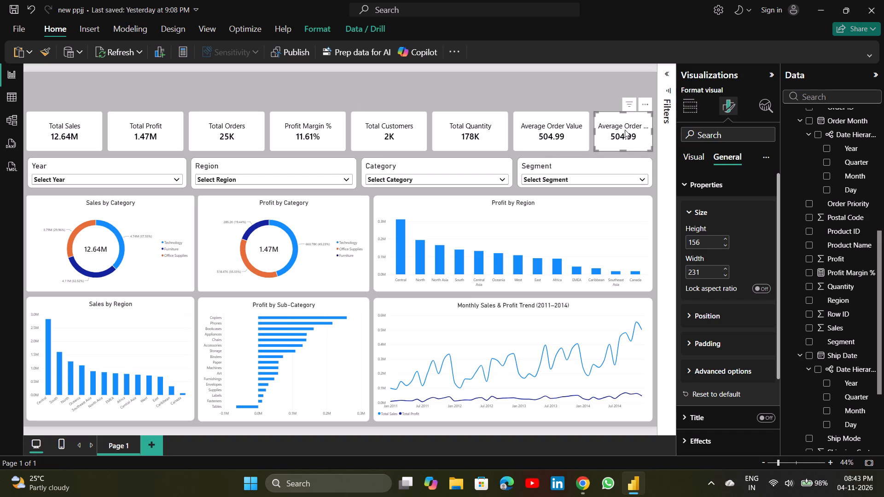
pyautogui.click(553, 92)
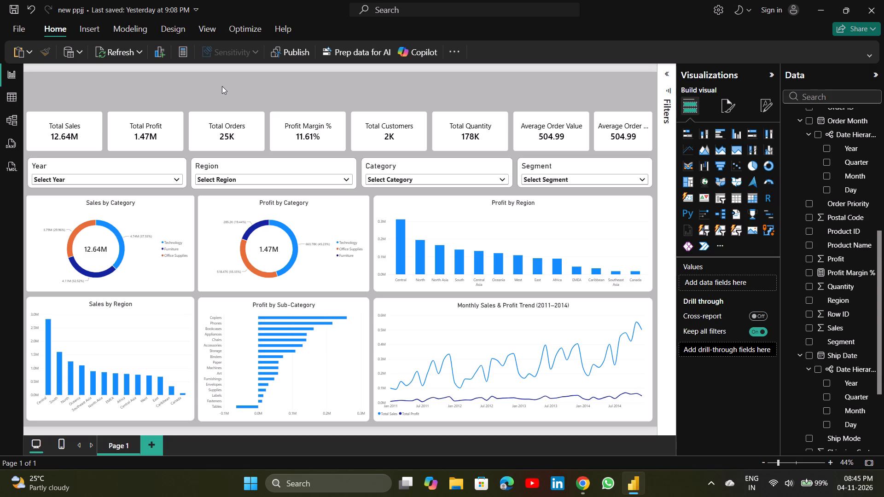
# Set the Total Sales card's width to 333.
pyautogui.click(81, 129)
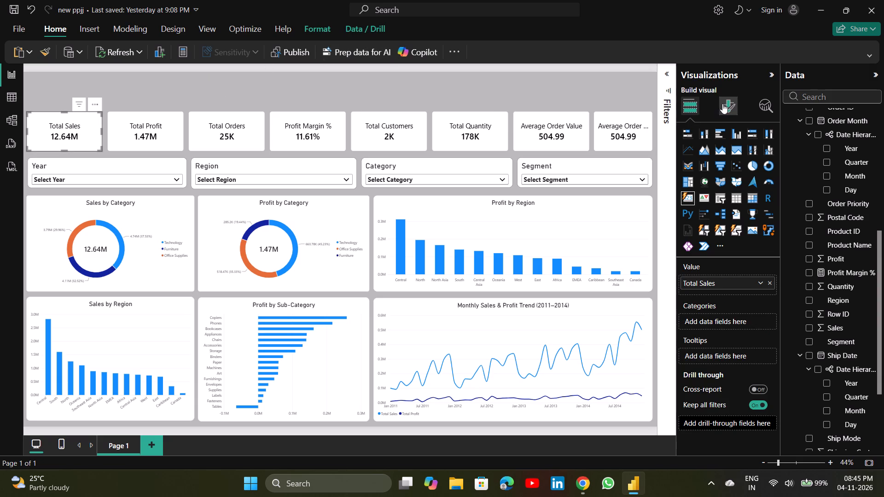
pyautogui.click(723, 104)
pyautogui.click(729, 150)
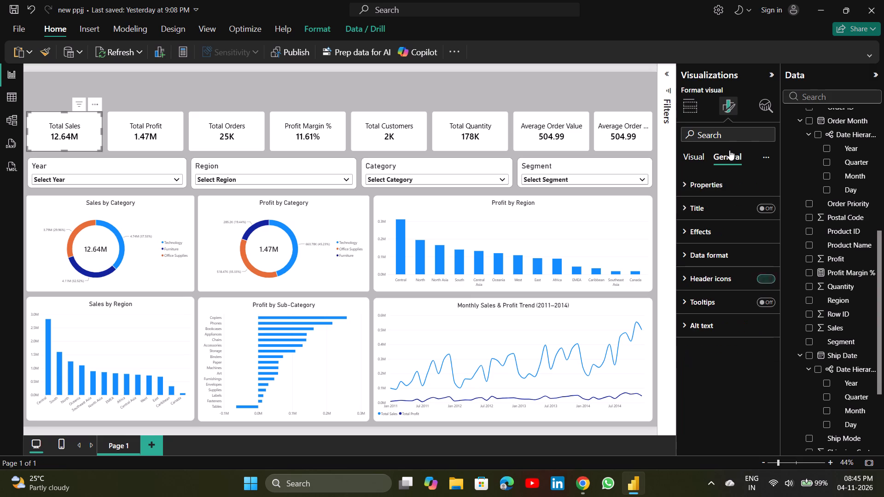
pyautogui.click(719, 191)
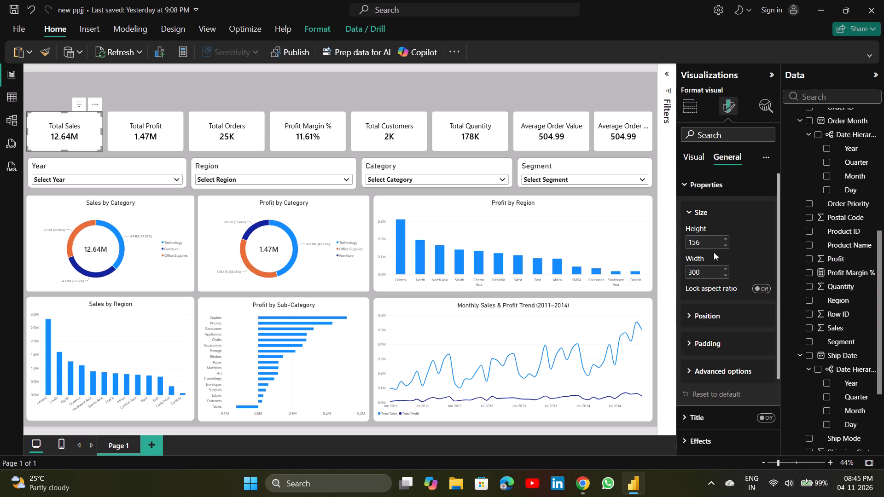
pyautogui.click(710, 268)
pyautogui.click(710, 268)
pyautogui.press('BackSpace')
pyautogui.press('BackSpace')
pyautogui.write('33')
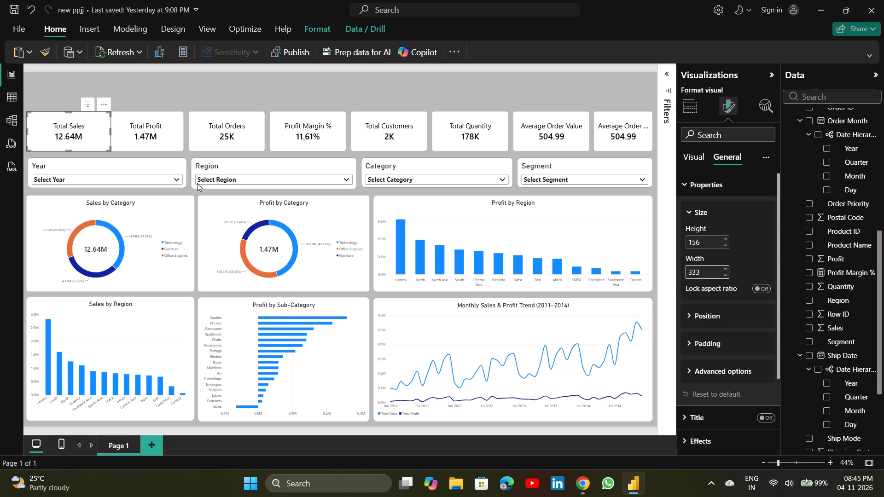
# Shift the Total Profit card clear of the widened Total Sales card and set its width to 333.
pyautogui.moveTo(173, 129); pyautogui.dragTo(193, 128)
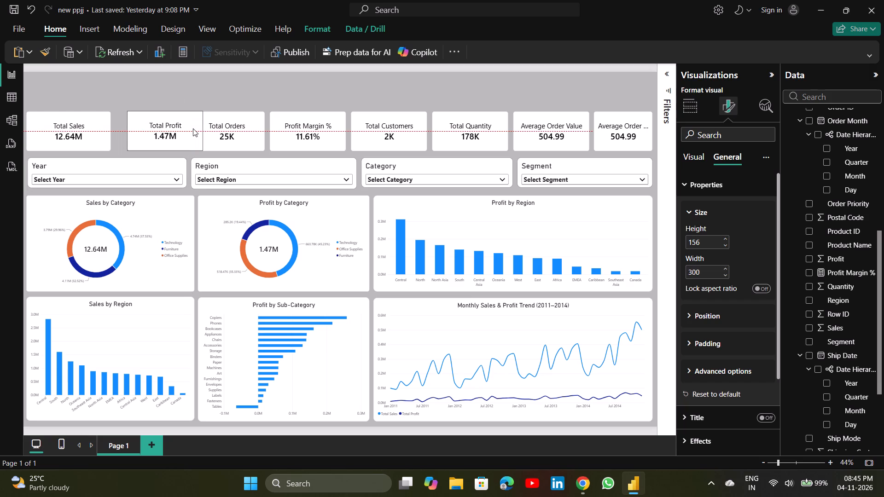
pyautogui.moveTo(193, 128); pyautogui.dragTo(182, 130)
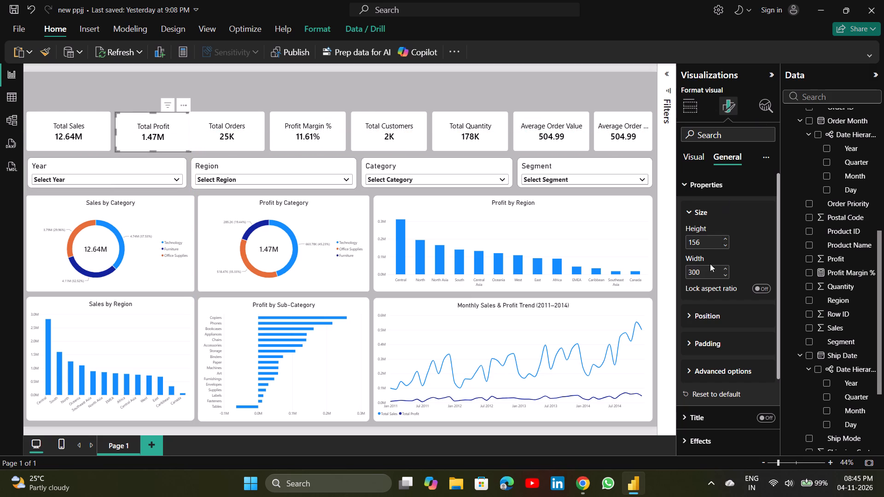
pyautogui.click(703, 273)
pyautogui.click(703, 273)
pyautogui.press('BackSpace')
pyautogui.press('BackSpace')
pyautogui.write('33')
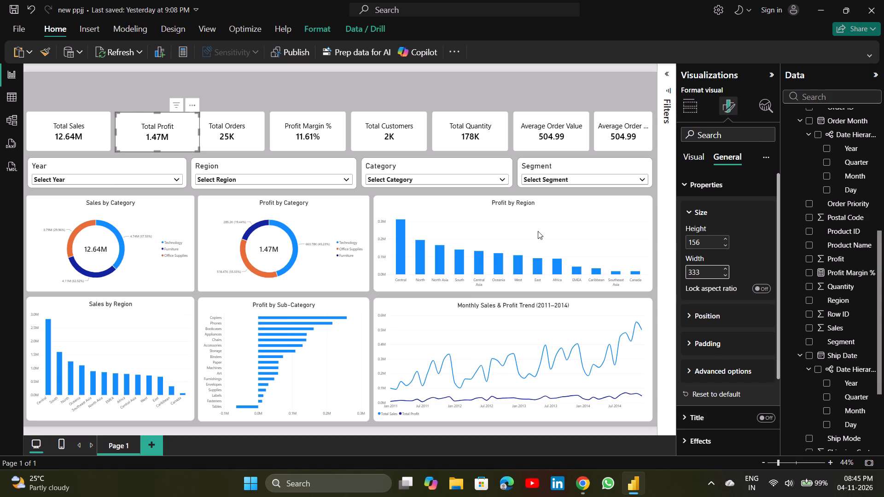
# Shift the Total Orders card clear of the Total Profit card and set its width to 333.
pyautogui.click(259, 128)
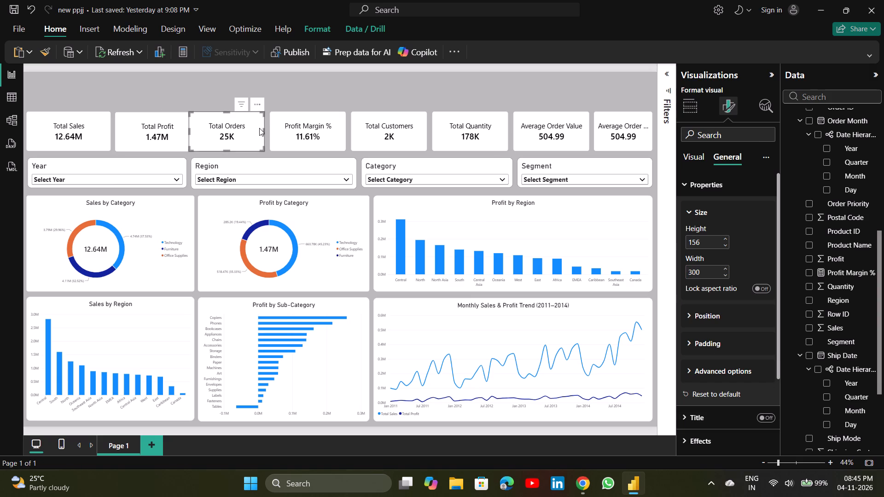
pyautogui.moveTo(251, 127); pyautogui.dragTo(264, 127)
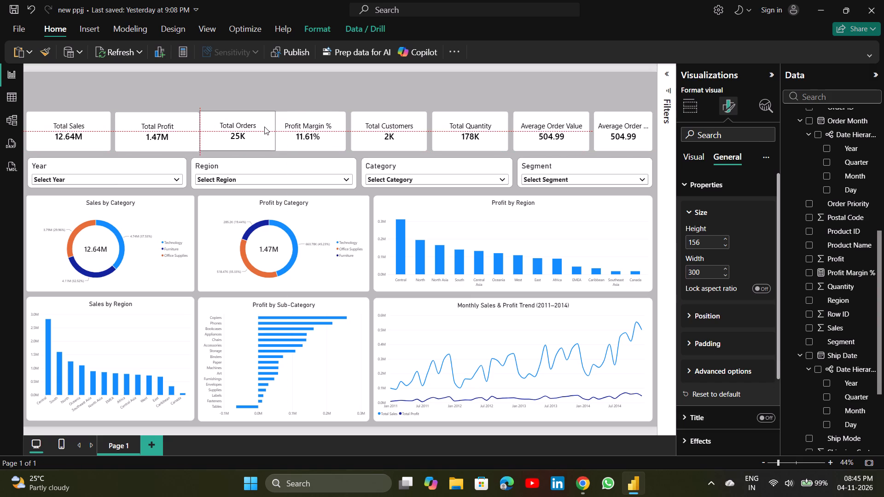
pyautogui.moveTo(264, 127); pyautogui.dragTo(266, 130)
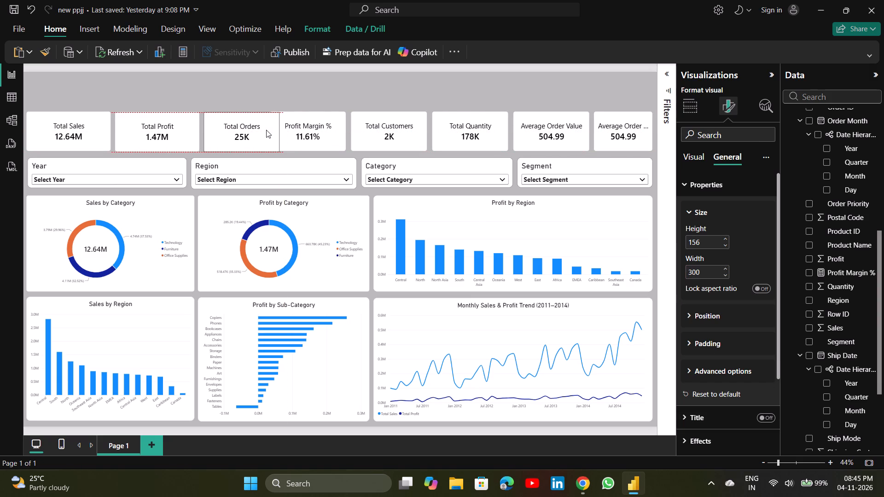
pyautogui.moveTo(266, 130); pyautogui.dragTo(266, 130)
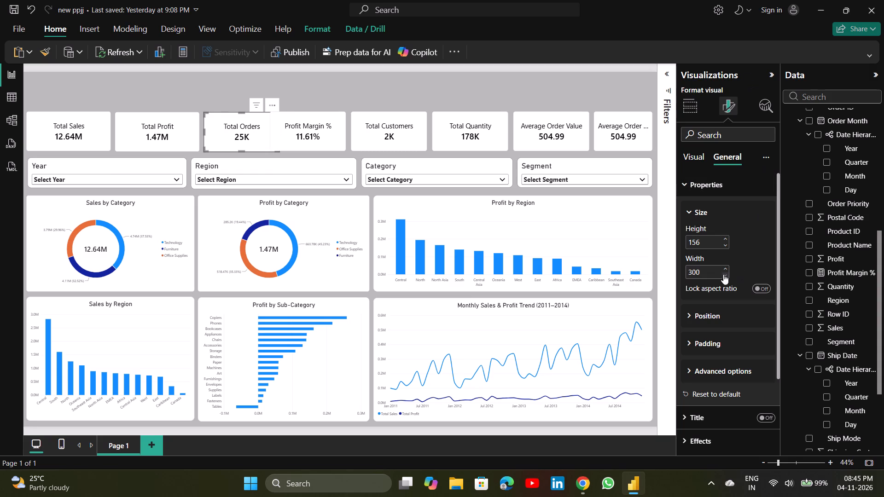
pyautogui.click(715, 270)
pyautogui.write('333')
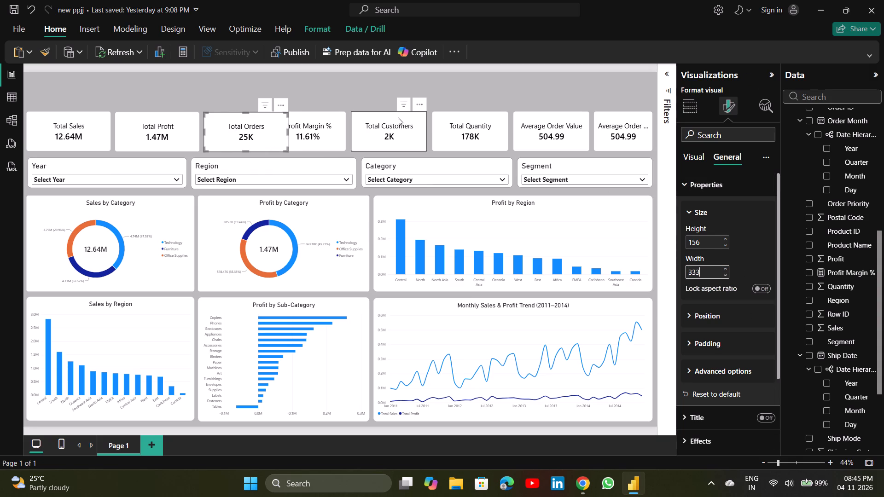
# Shift the Profit Margin % card clear of the Total Orders card and set its width to 333.
pyautogui.moveTo(335, 121); pyautogui.dragTo(358, 122)
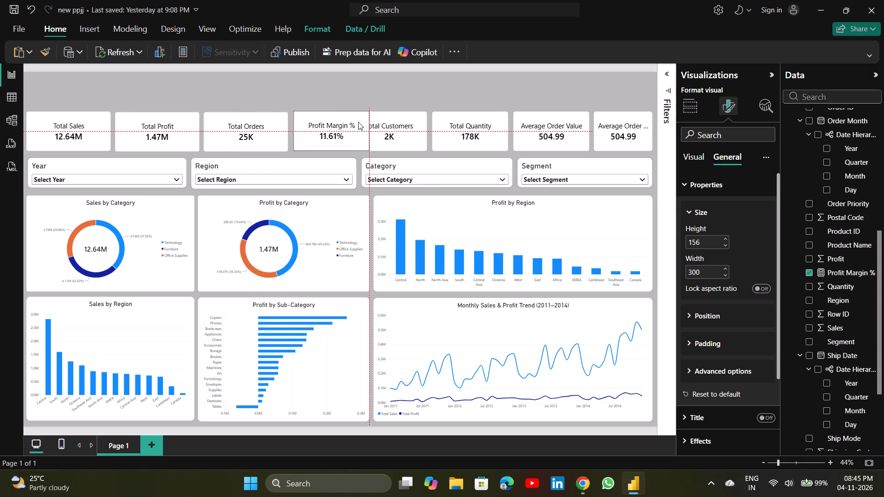
pyautogui.moveTo(358, 122); pyautogui.dragTo(358, 123)
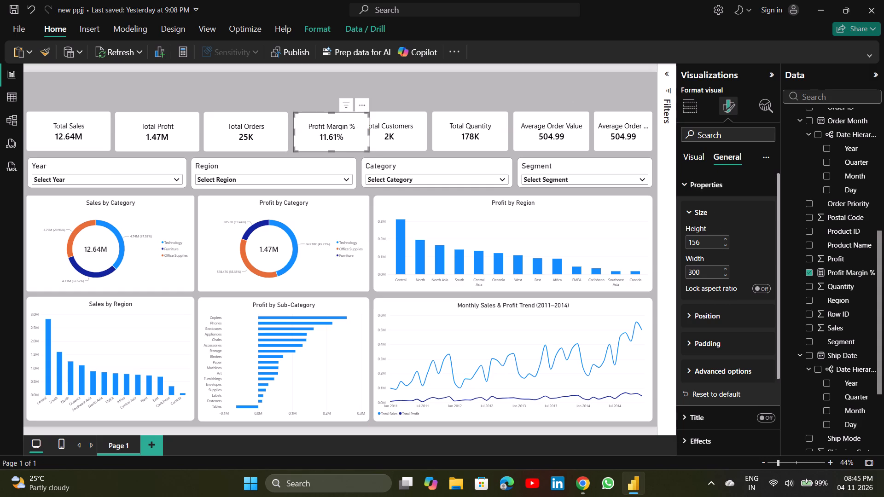
pyautogui.click(709, 277)
pyautogui.write('333')
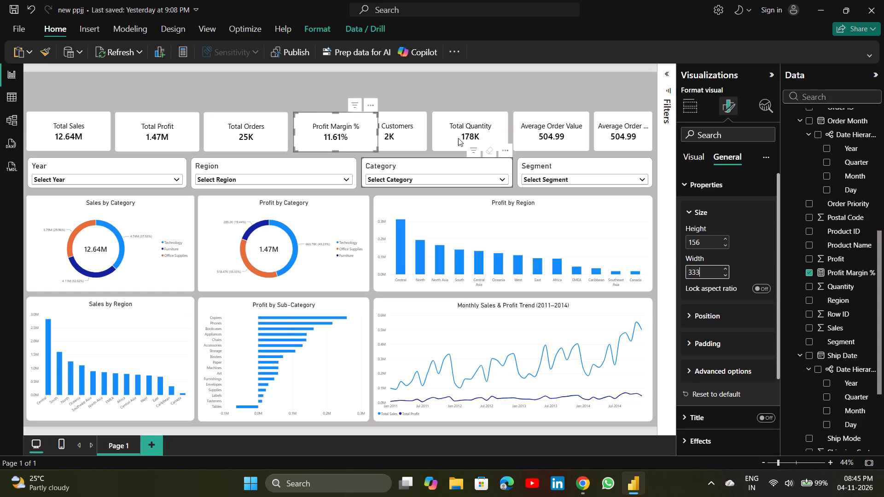
# Shift the Total Customers card clear of the Profit Margin % card and set its width to 333.
pyautogui.moveTo(421, 128); pyautogui.dragTo(454, 125)
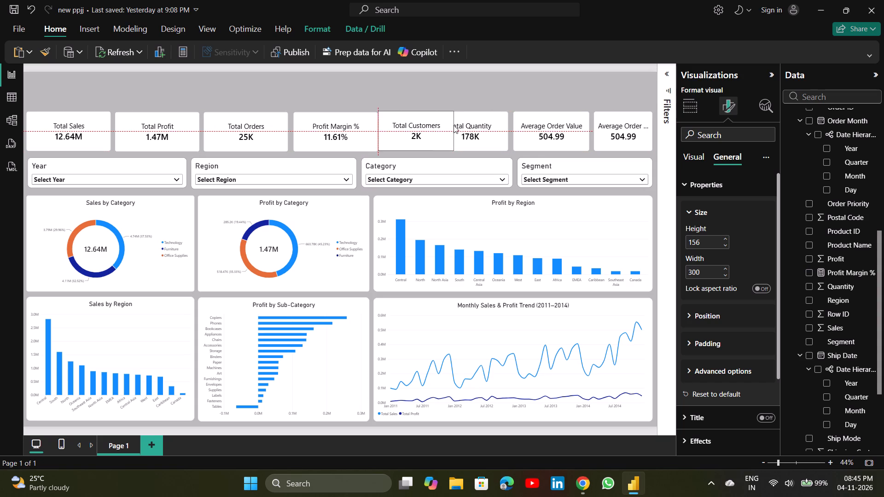
pyautogui.moveTo(454, 125); pyautogui.dragTo(454, 129)
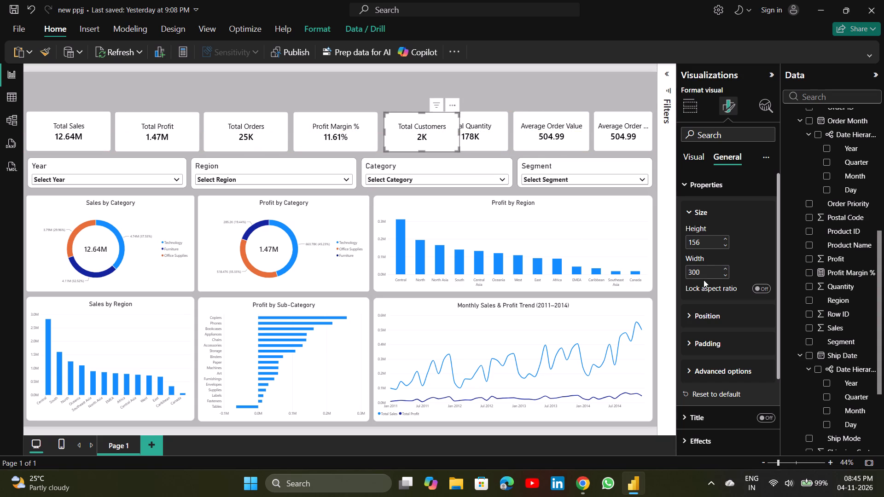
pyautogui.click(708, 271)
pyautogui.write('333')
# Shift the Total Quantity card clear of the widened Total Customers card and set its width to 333.
pyautogui.moveTo(488, 124); pyautogui.dragTo(518, 123)
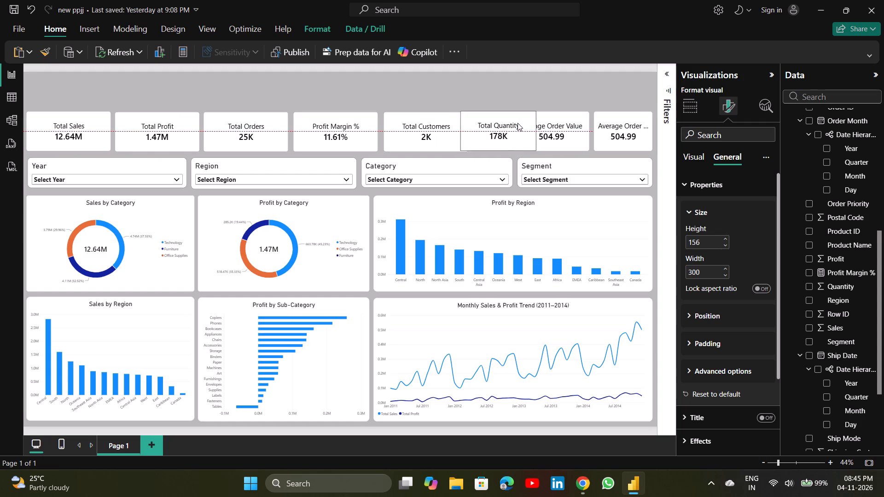
pyautogui.moveTo(518, 123); pyautogui.dragTo(528, 126)
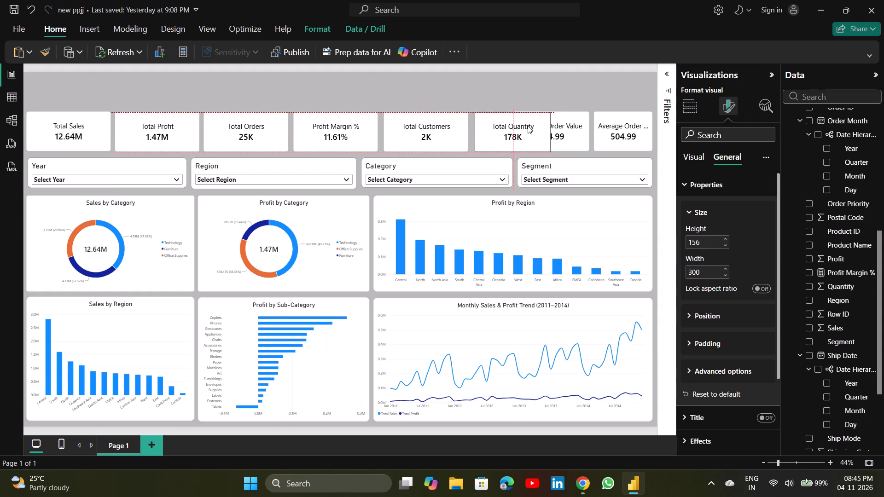
pyautogui.moveTo(528, 126); pyautogui.dragTo(529, 126)
pyautogui.moveTo(529, 126); pyautogui.dragTo(529, 127)
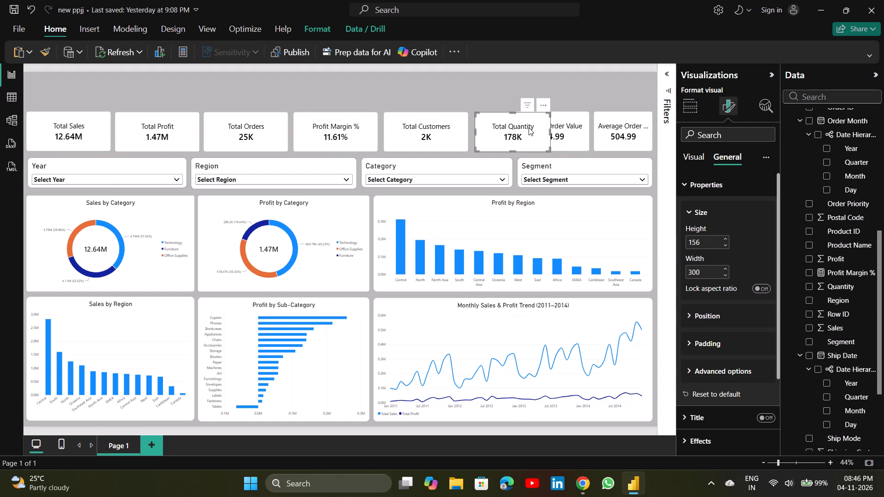
pyautogui.click(529, 127)
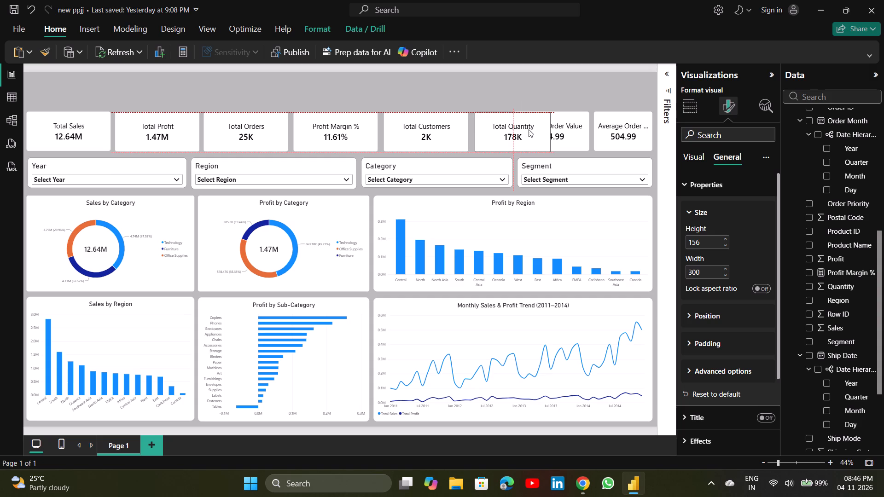
pyautogui.click(703, 272)
pyautogui.write('333')
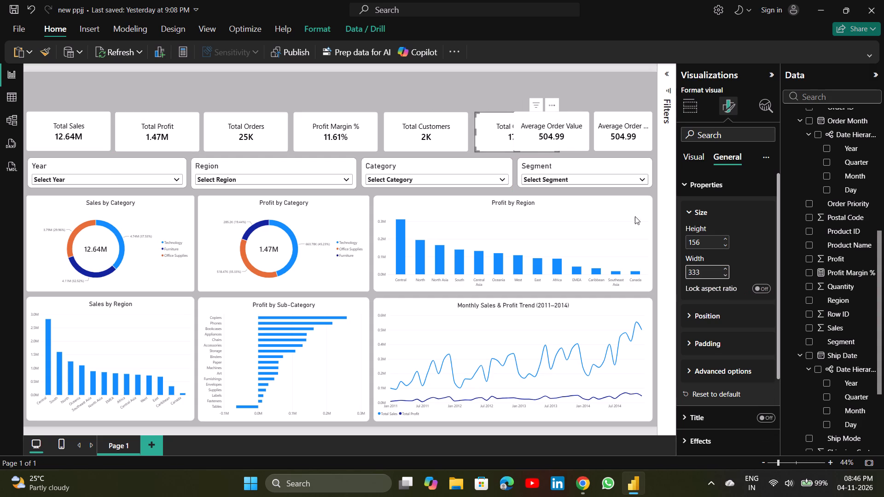
# Shift the first Average Order Value card clear of the Total Quantity card and set its width to 333.
pyautogui.moveTo(578, 129); pyautogui.dragTo(628, 123)
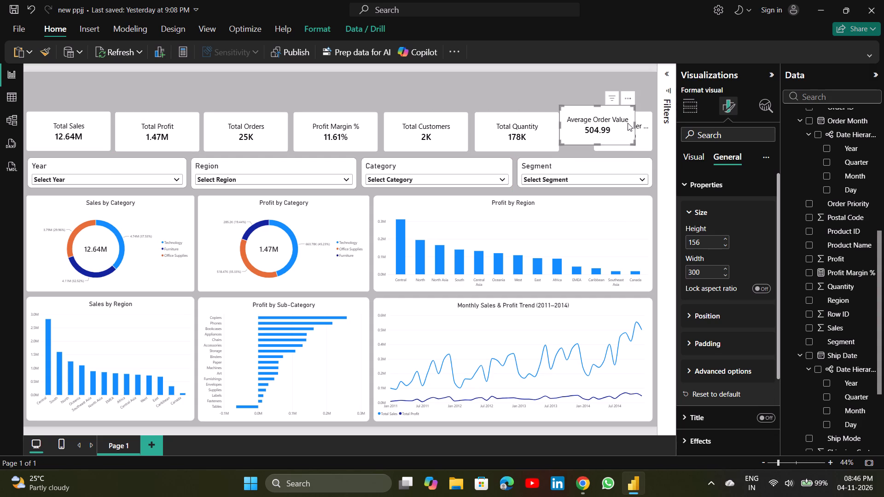
pyautogui.click(707, 273)
pyautogui.write('333')
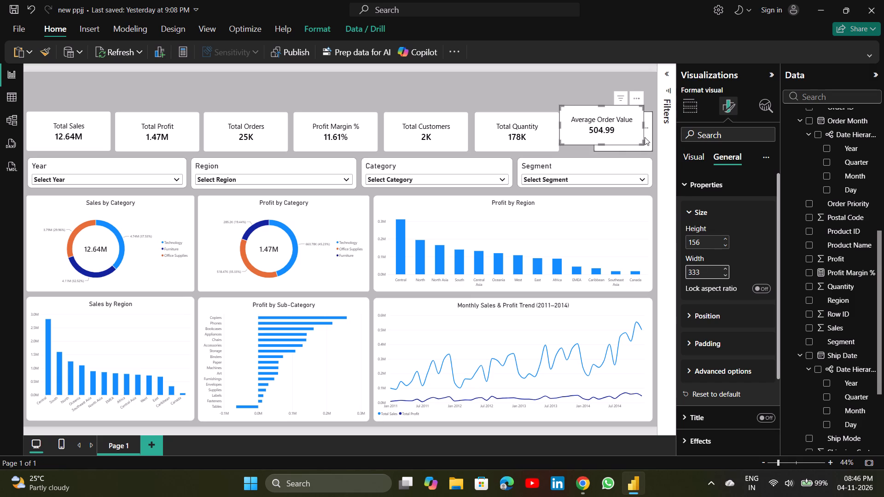
# Delete the duplicate Average Order Value card at the end of the KPI row.
pyautogui.click(645, 138)
pyautogui.press('Delete')
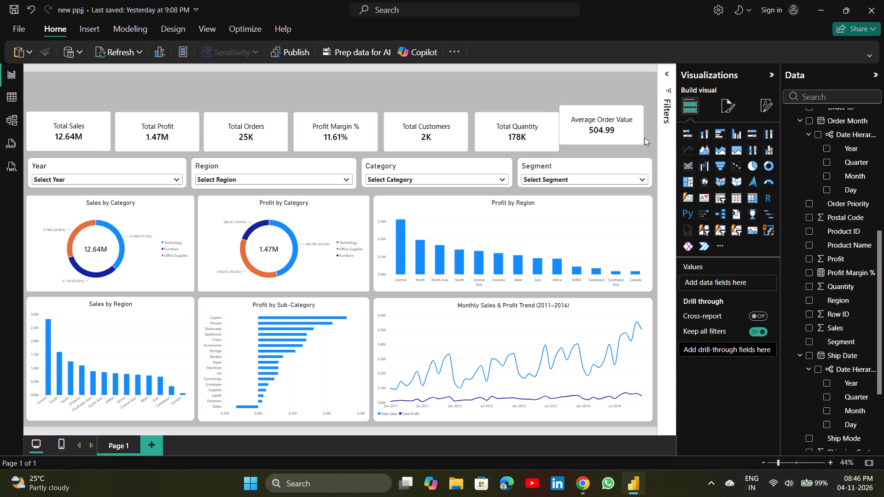
# Move the remaining Average Order Value card to the end of the KPI row, level with the other cards and the charts' outer edge.
pyautogui.moveTo(615, 121); pyautogui.dragTo(623, 125)
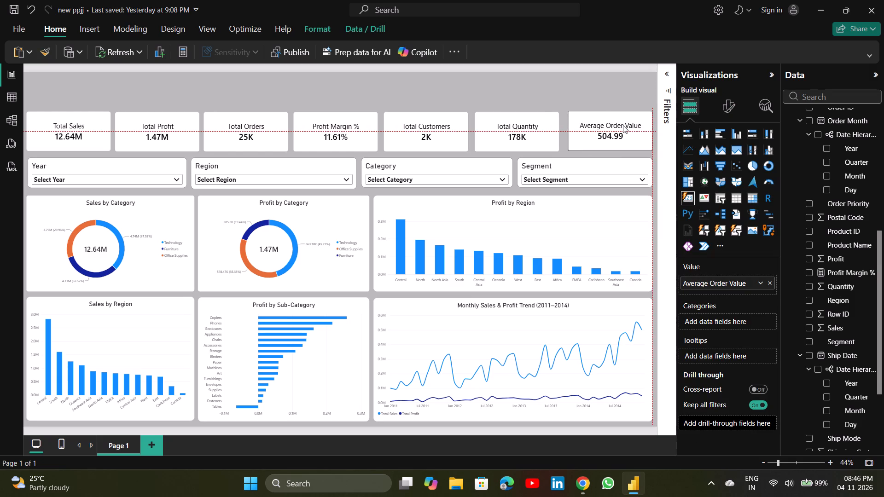
pyautogui.moveTo(623, 125); pyautogui.dragTo(623, 126)
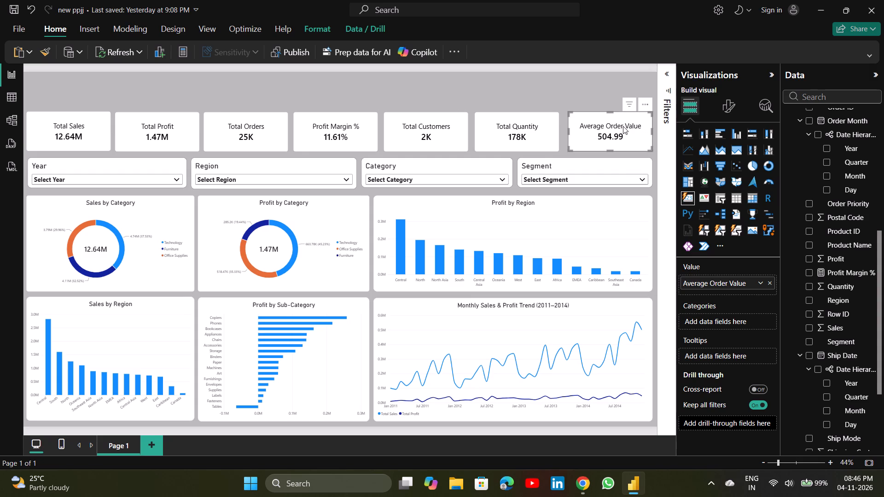
# Align the tops of all seven KPI cards from Total Sales to Average Order Value and distribute them horizontally.
pyautogui.click(71, 133)
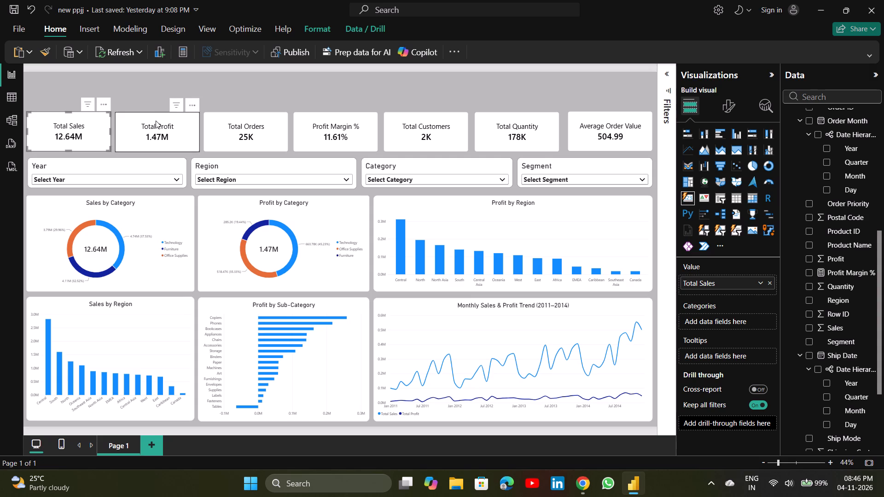
pyautogui.keyDown('ctrl'); pyautogui.click(156, 121); pyautogui.keyUp('ctrl')
pyautogui.keyDown('ctrl'); pyautogui.click(241, 122); pyautogui.keyUp('ctrl')
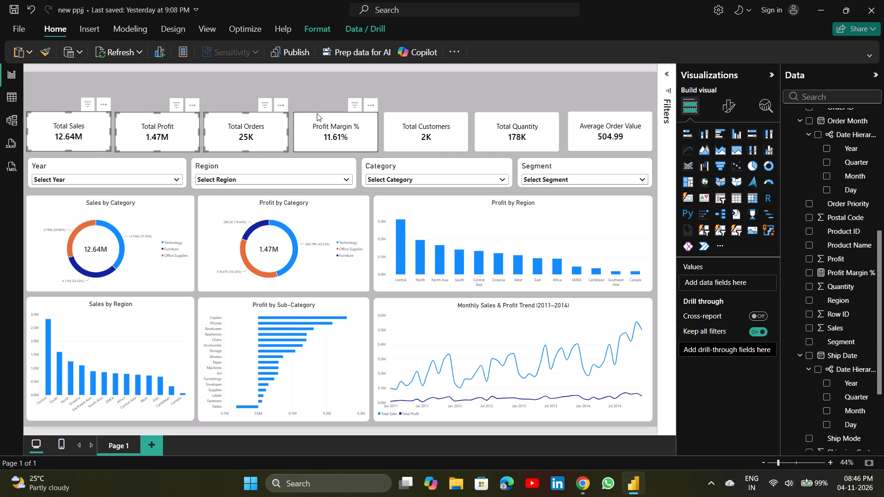
pyautogui.keyDown('ctrl'); pyautogui.click(324, 123); pyautogui.keyUp('ctrl')
pyautogui.keyDown('ctrl'); pyautogui.click(409, 127); pyautogui.keyUp('ctrl')
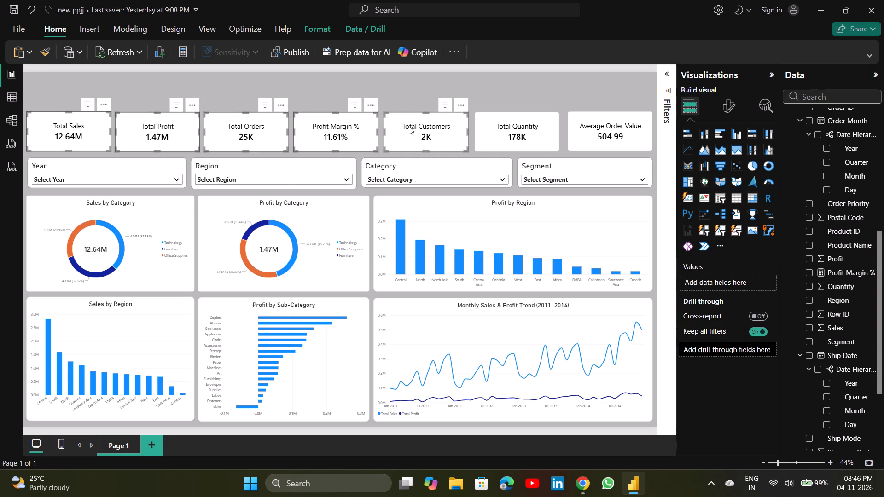
pyautogui.keyDown('ctrl'); pyautogui.click(530, 133); pyautogui.keyUp('ctrl')
pyautogui.keyDown('ctrl'); pyautogui.click(597, 135); pyautogui.keyUp('ctrl')
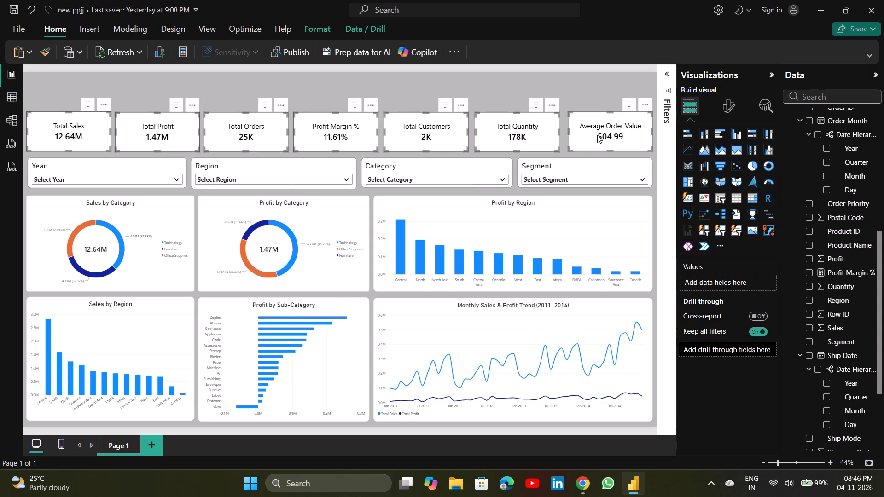
pyautogui.click(324, 27)
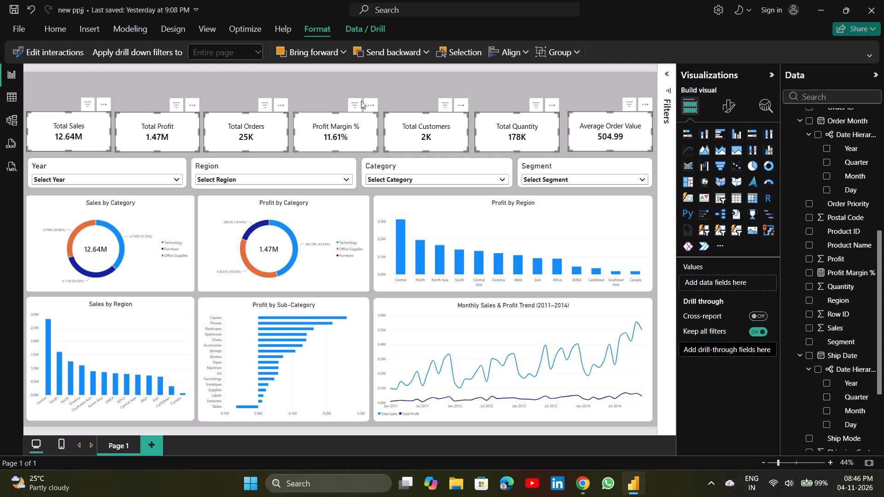
pyautogui.click(527, 52)
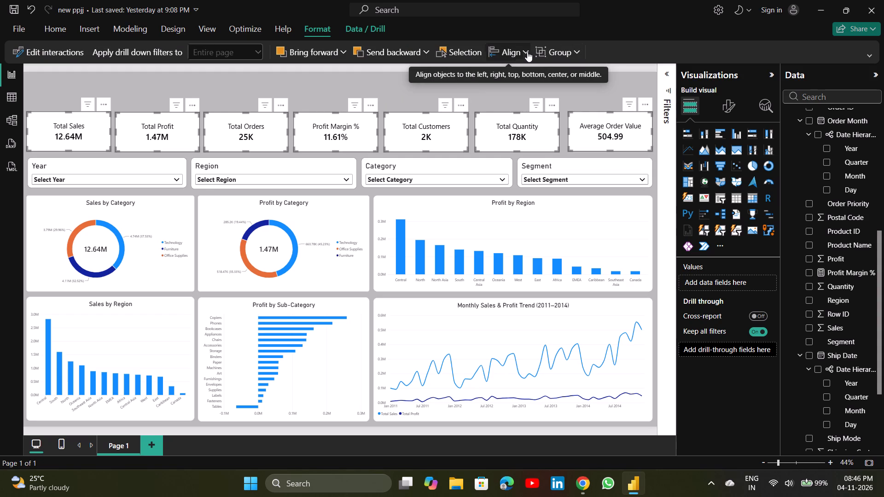
pyautogui.click(531, 133)
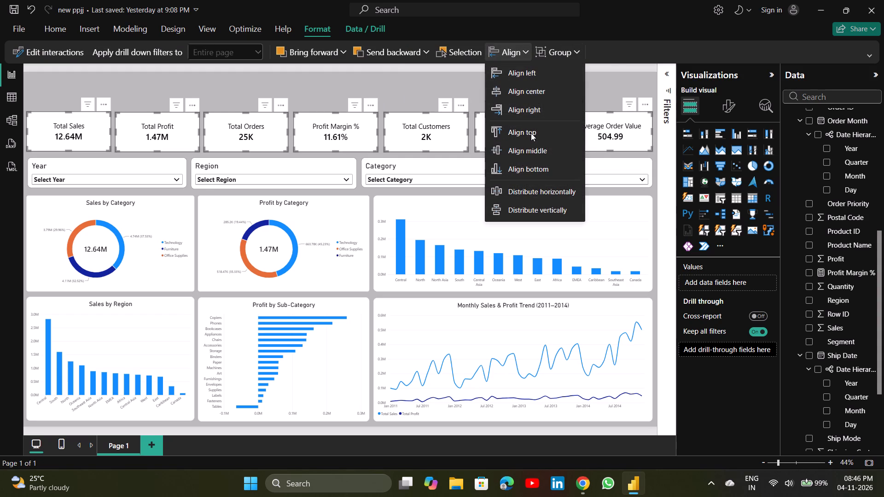
pyautogui.click(499, 53)
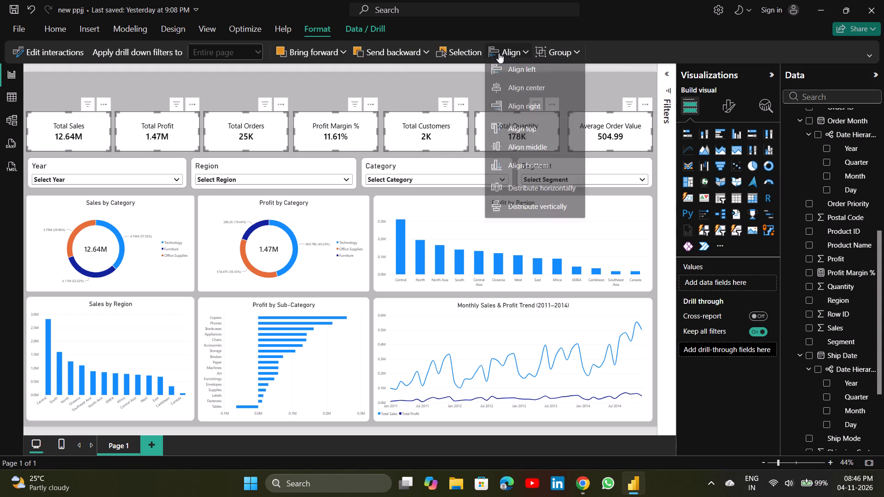
pyautogui.click(526, 192)
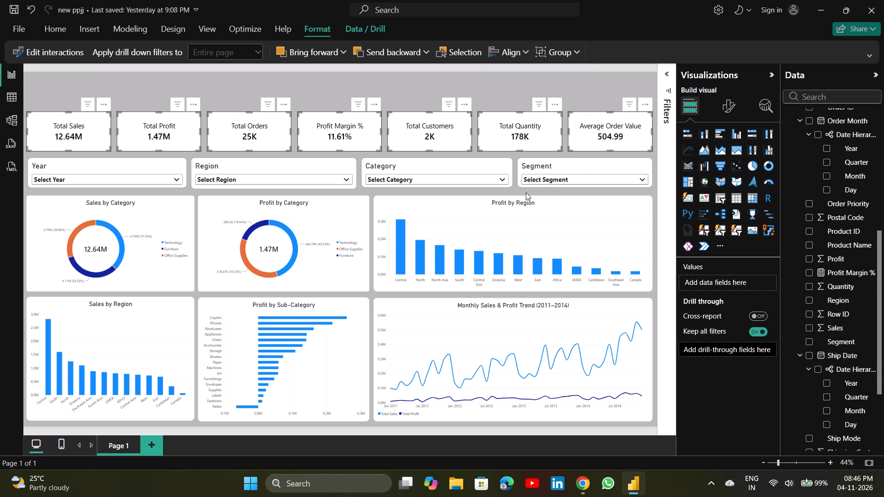
pyautogui.click(578, 69)
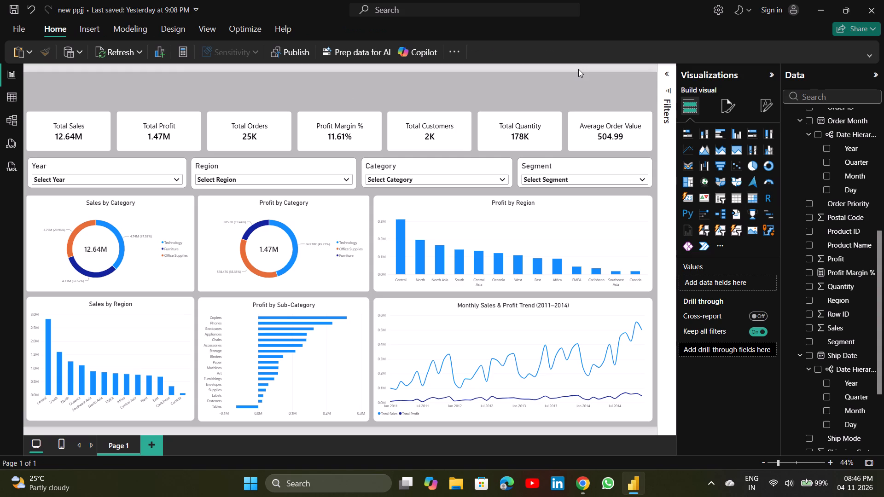
# Set the font size of the Total Sales card's callout value to 30.
pyautogui.click(99, 119)
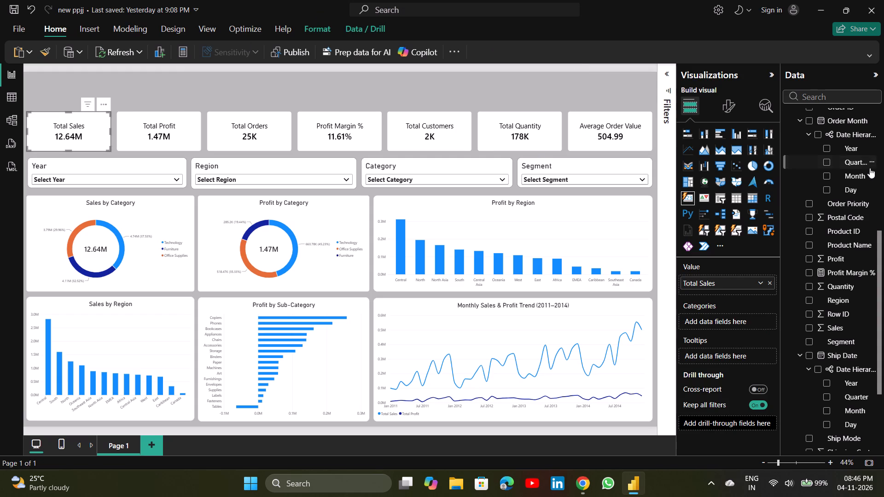
pyautogui.click(737, 106)
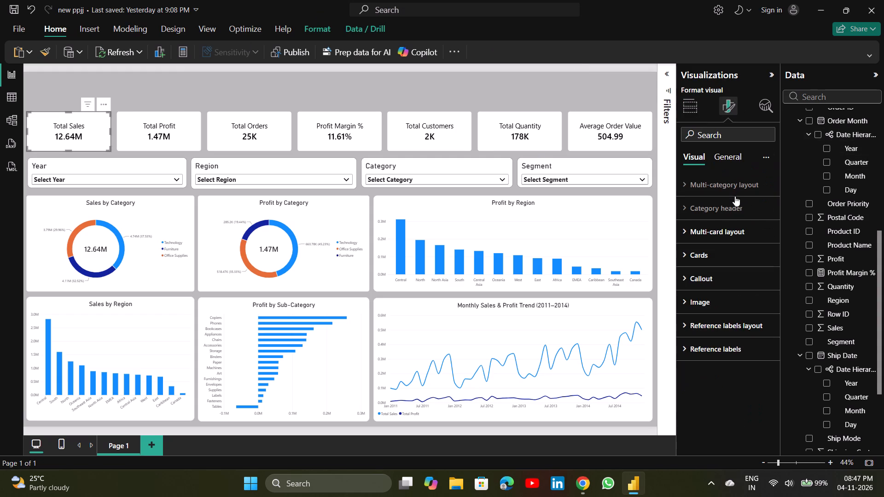
pyautogui.click(720, 164)
pyautogui.click(724, 202)
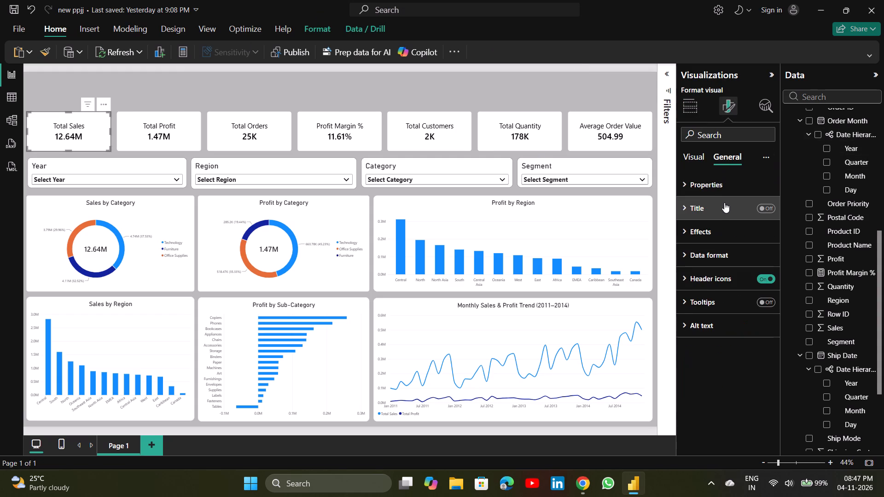
pyautogui.click(688, 160)
pyautogui.click(697, 254)
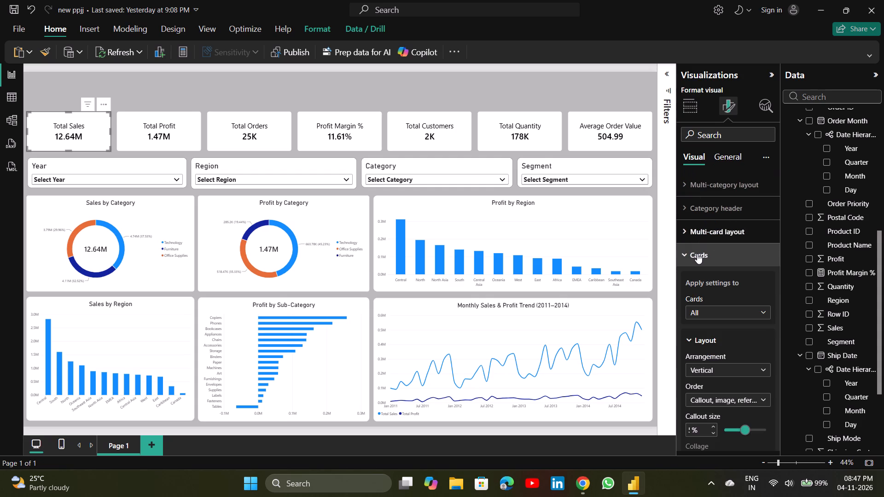
pyautogui.scroll(-1, 757, 384)
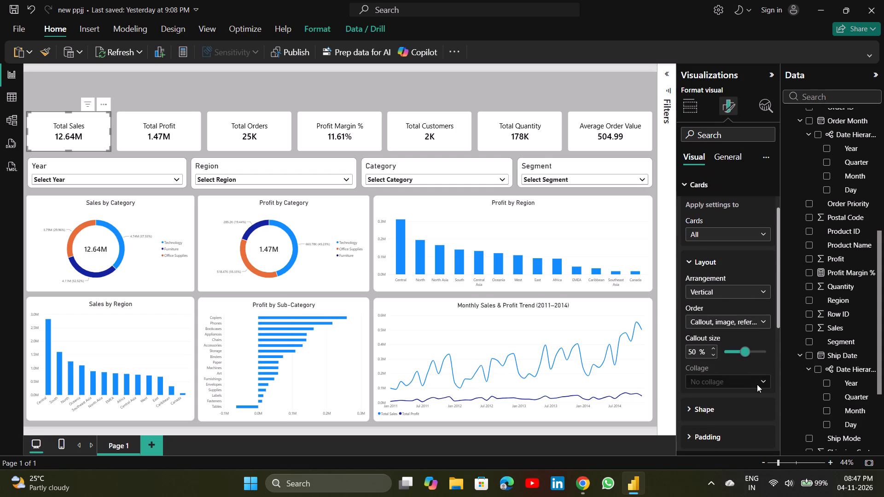
pyautogui.scroll(-1, 757, 384)
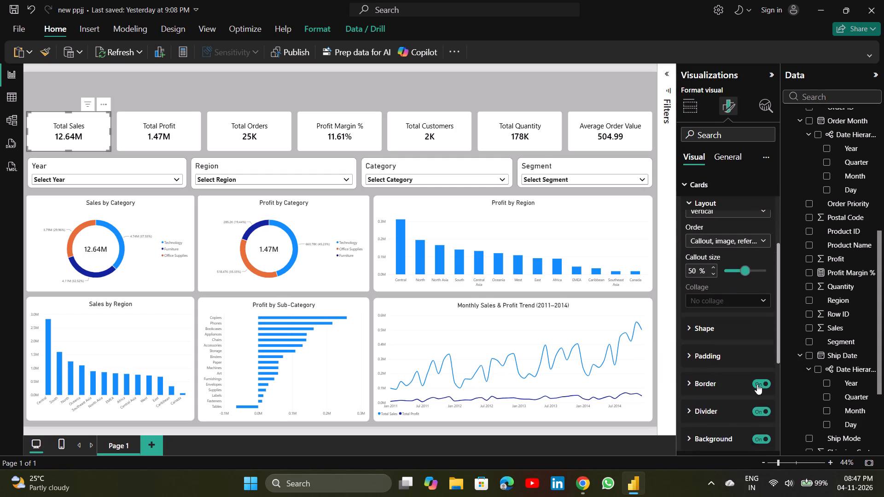
pyautogui.scroll(-4, 757, 384)
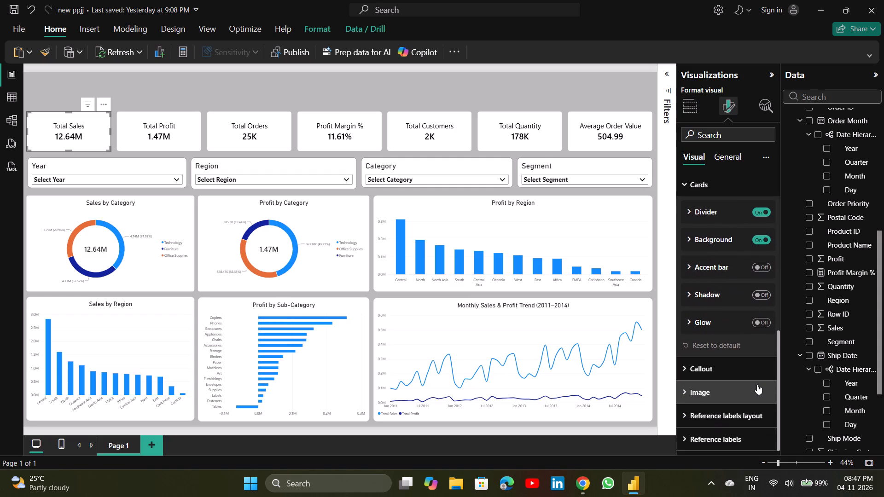
pyautogui.scroll(-2, 757, 384)
pyautogui.click(742, 373)
pyautogui.scroll(-3, 742, 373)
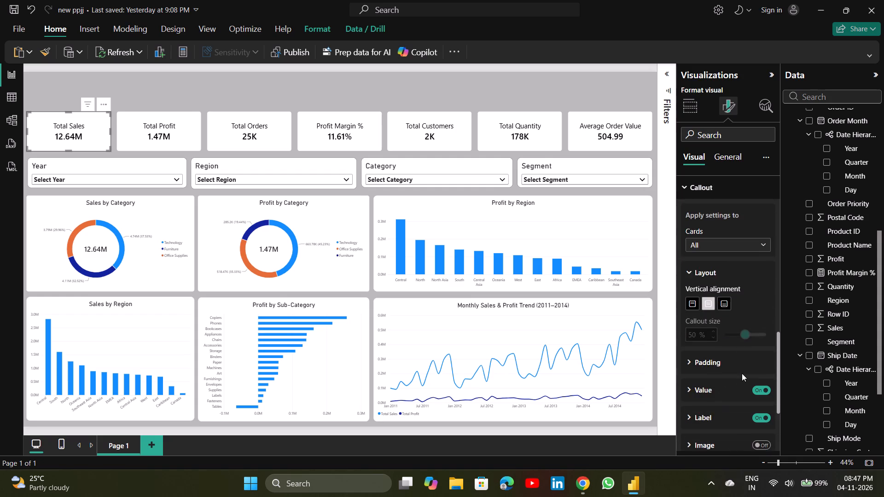
pyautogui.scroll(-1, 742, 373)
pyautogui.click(697, 326)
pyautogui.scroll(-1, 697, 326)
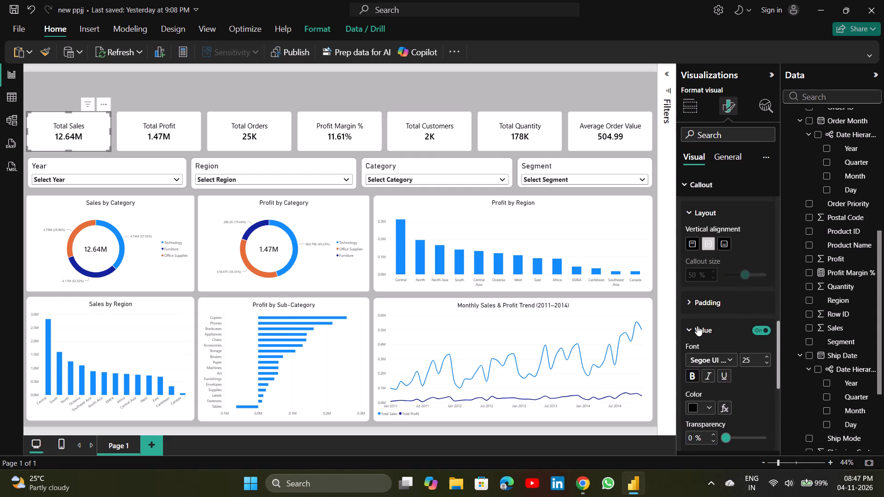
pyautogui.scroll(-1, 697, 326)
pyautogui.tripleClick(770, 287)
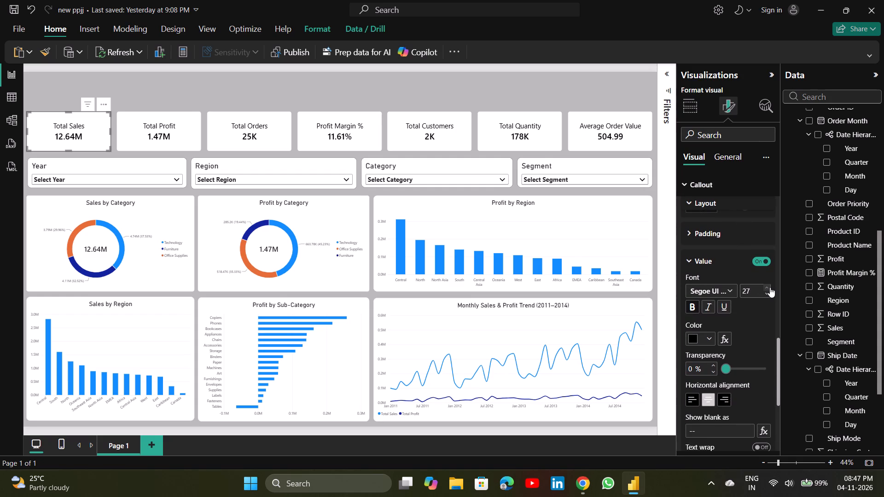
pyautogui.click(770, 287)
pyautogui.click(770, 287)
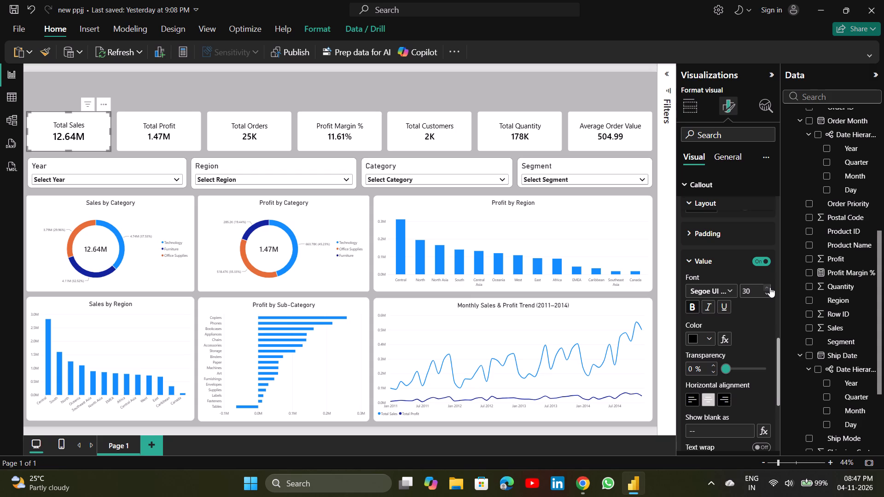
# Set the font of the Total Sales card's callout value to Segoe UI Bold.
pyautogui.moveTo(727, 373); pyautogui.dragTo(739, 374)
pyautogui.moveTo(739, 374); pyautogui.dragTo(720, 373)
pyautogui.scroll(-1, 721, 415)
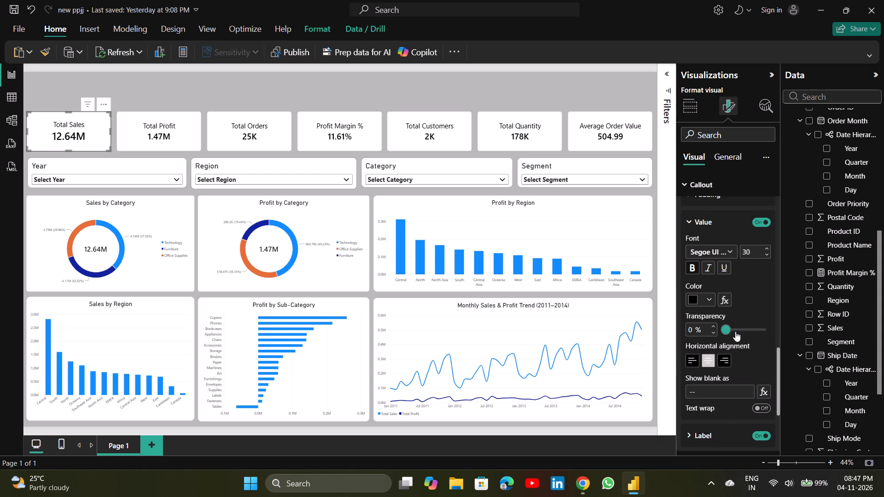
pyautogui.click(704, 255)
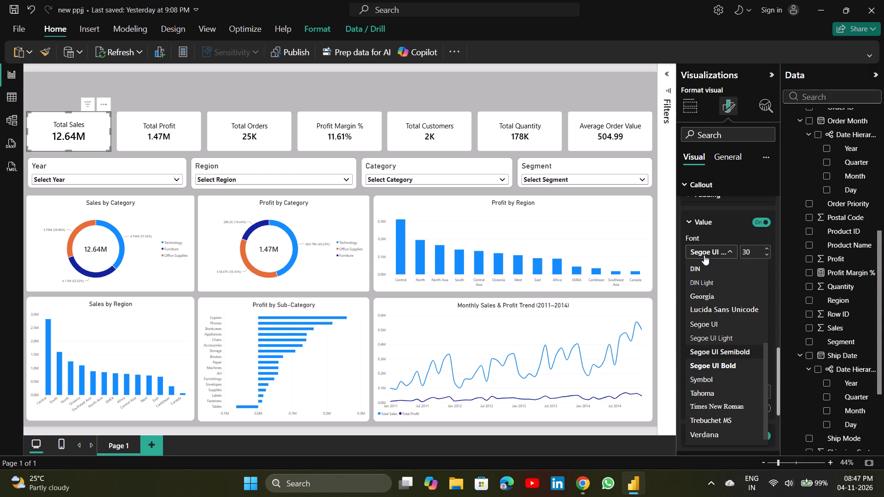
pyautogui.click(715, 370)
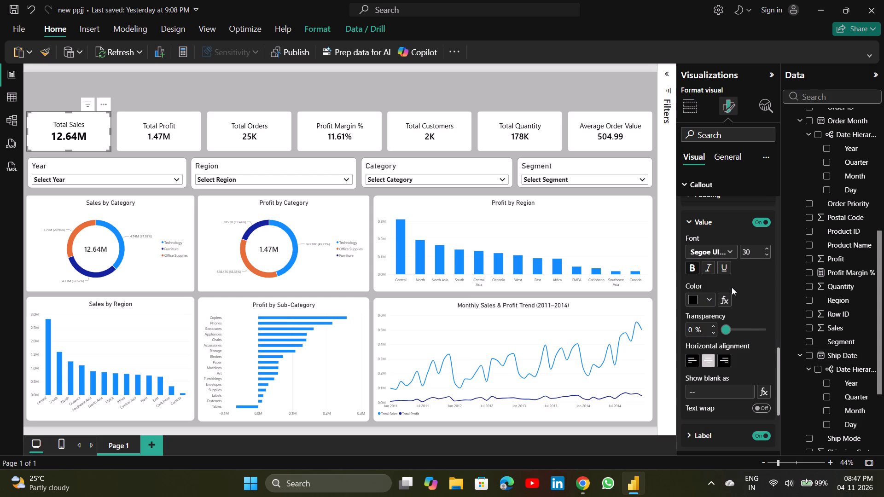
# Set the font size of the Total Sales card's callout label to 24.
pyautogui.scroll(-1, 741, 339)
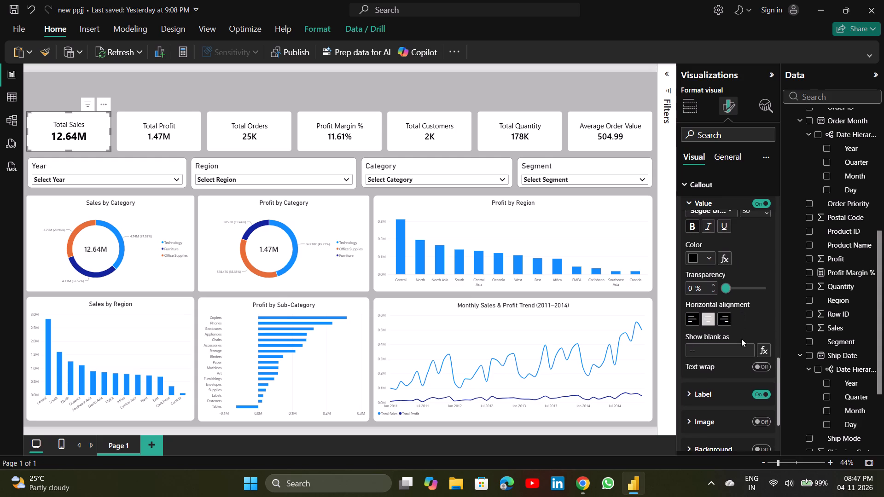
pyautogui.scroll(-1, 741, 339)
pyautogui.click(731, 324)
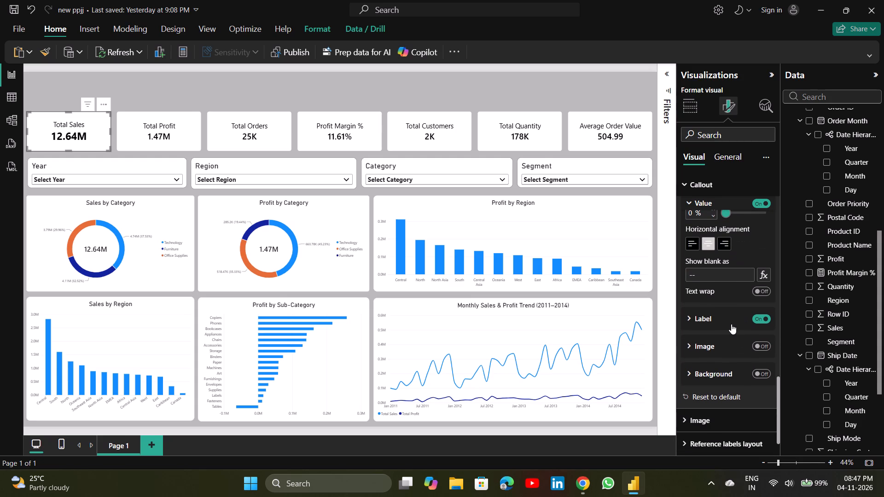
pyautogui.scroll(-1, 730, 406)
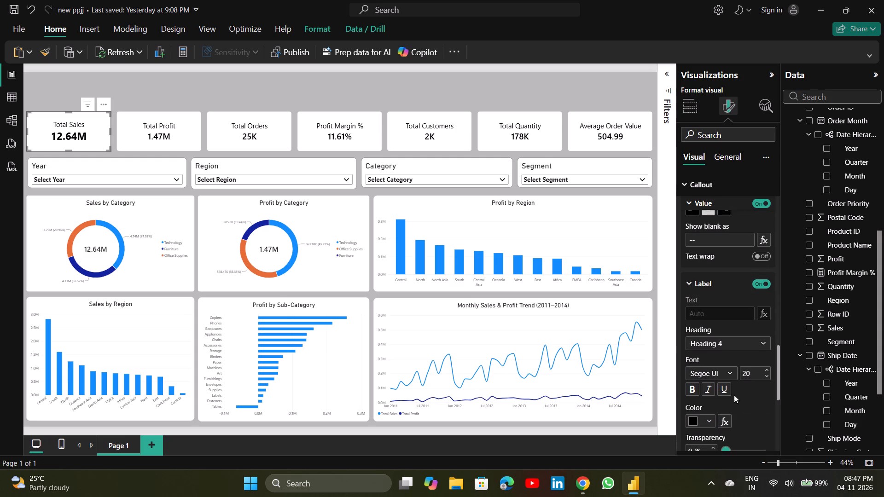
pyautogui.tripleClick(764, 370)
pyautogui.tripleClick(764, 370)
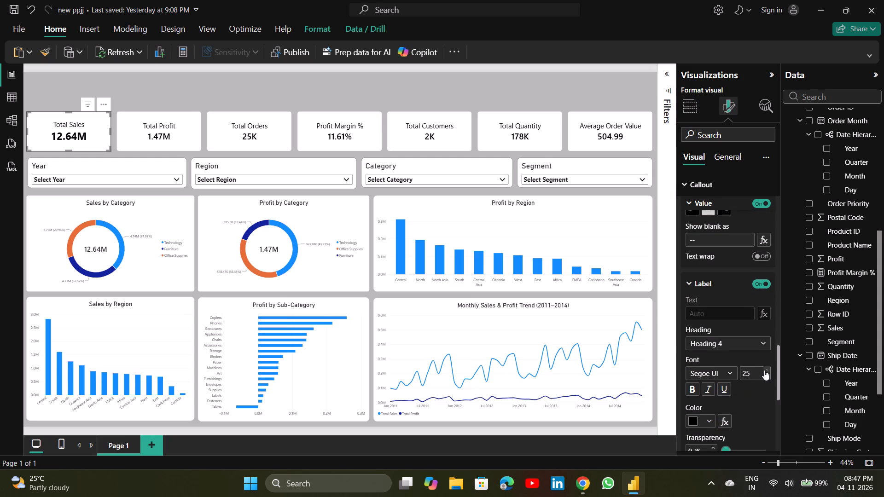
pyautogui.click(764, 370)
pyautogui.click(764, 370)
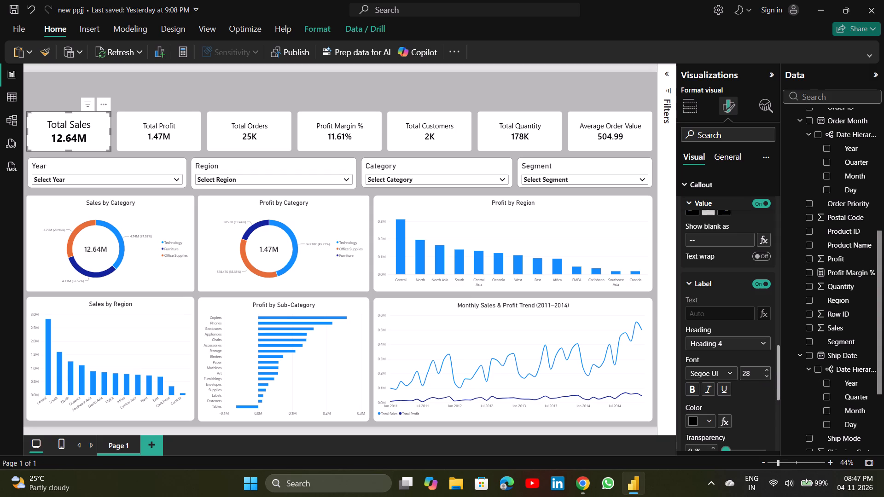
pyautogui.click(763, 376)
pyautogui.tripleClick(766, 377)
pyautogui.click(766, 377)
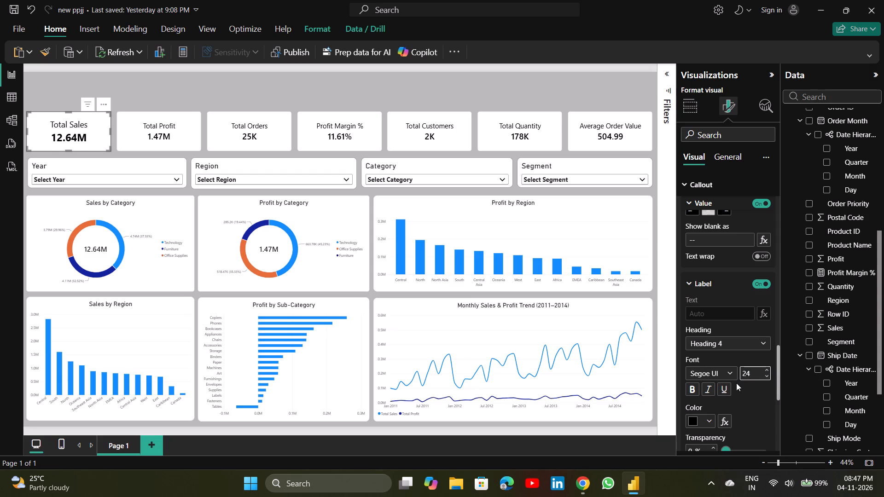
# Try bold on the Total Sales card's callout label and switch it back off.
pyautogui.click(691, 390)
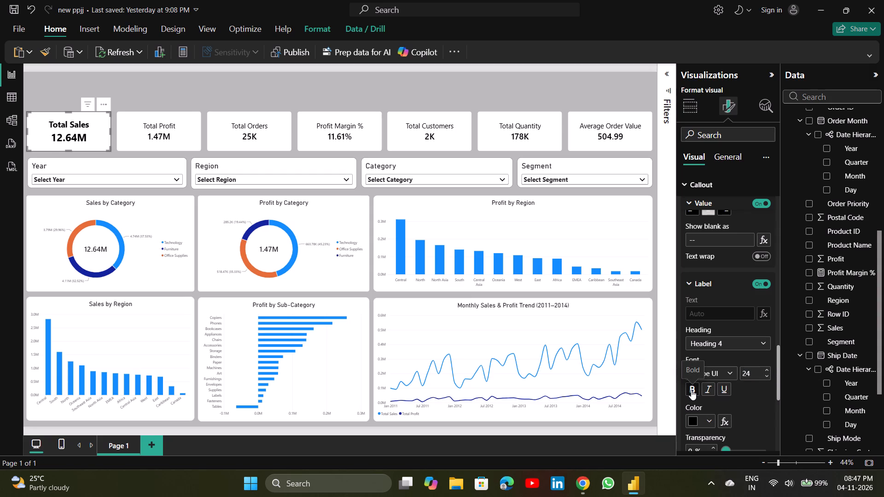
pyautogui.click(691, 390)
# Set the font of the Total Sales card's callout label to Segoe UI Semibold.
pyautogui.scroll(-1, 767, 410)
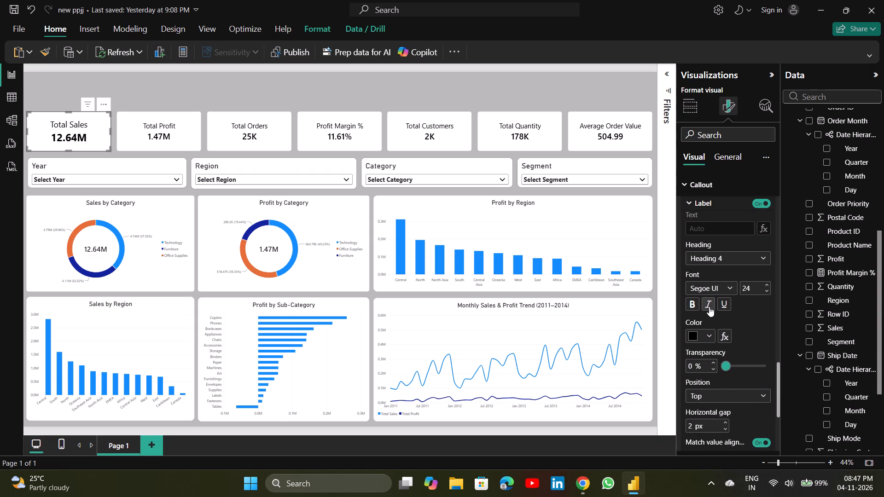
pyautogui.click(704, 289)
pyautogui.click(727, 292)
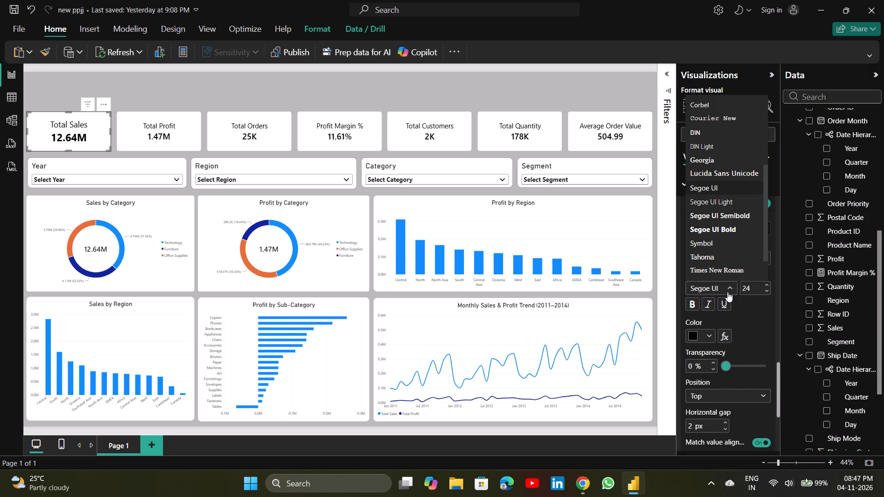
pyautogui.click(734, 218)
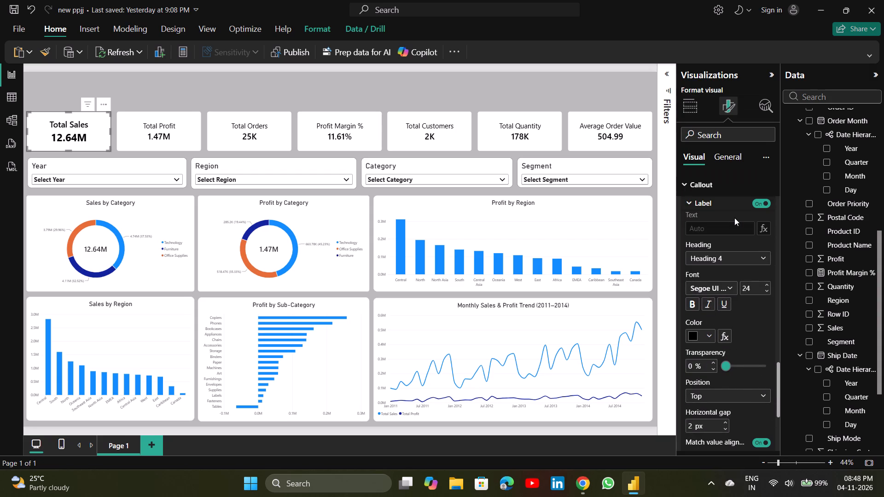
# Set the horizontal gap of the Total Sales card's callout label to 0 px.
pyautogui.scroll(-1, 723, 378)
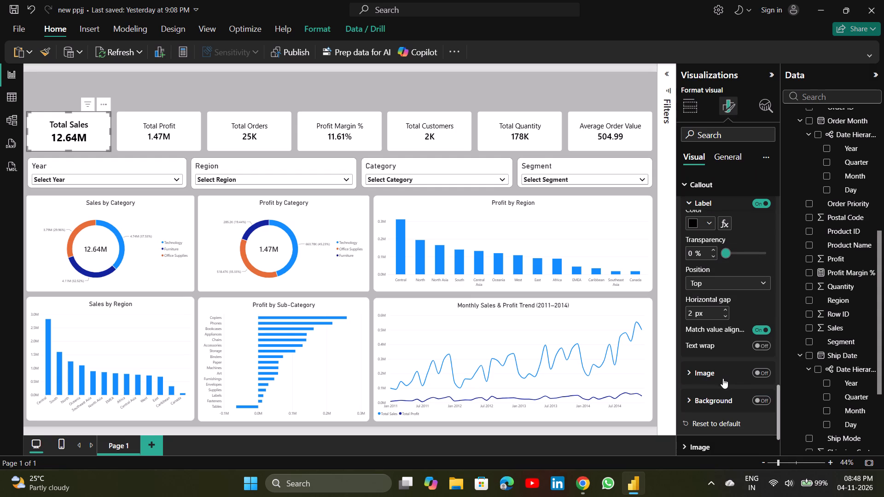
pyautogui.doubleClick(726, 309)
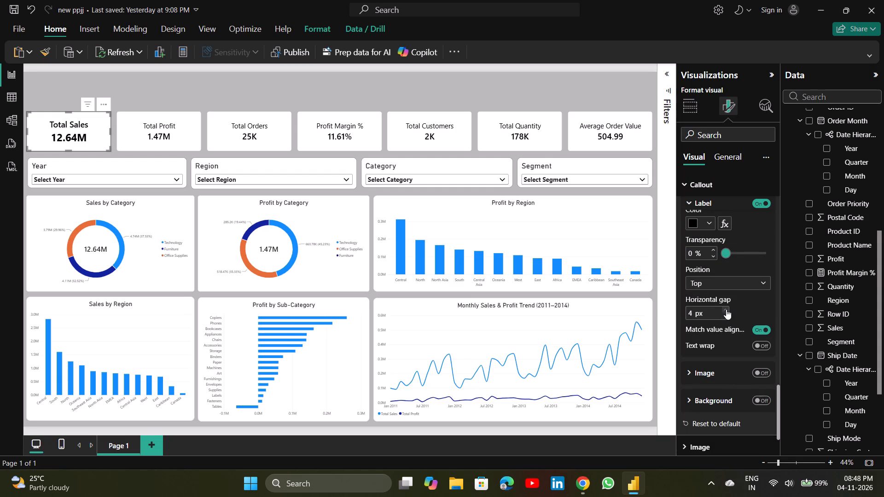
pyautogui.tripleClick(726, 309)
pyautogui.click(726, 309)
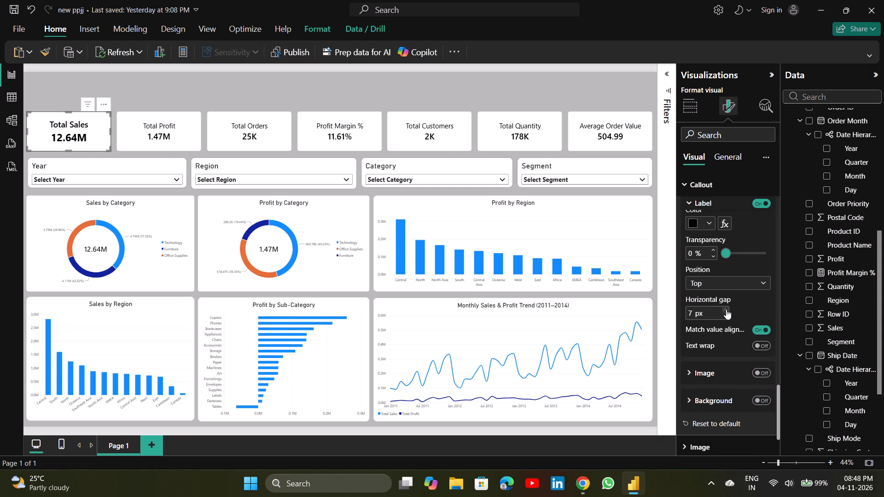
pyautogui.tripleClick(726, 319)
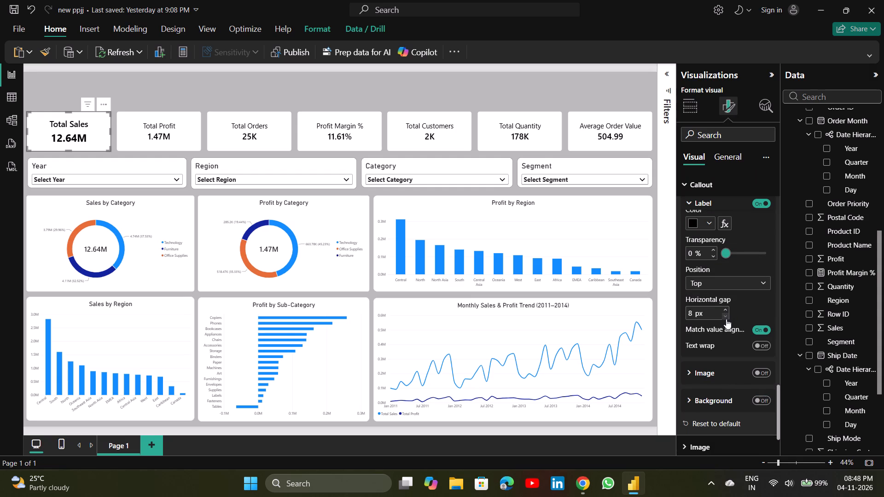
pyautogui.tripleClick(726, 319)
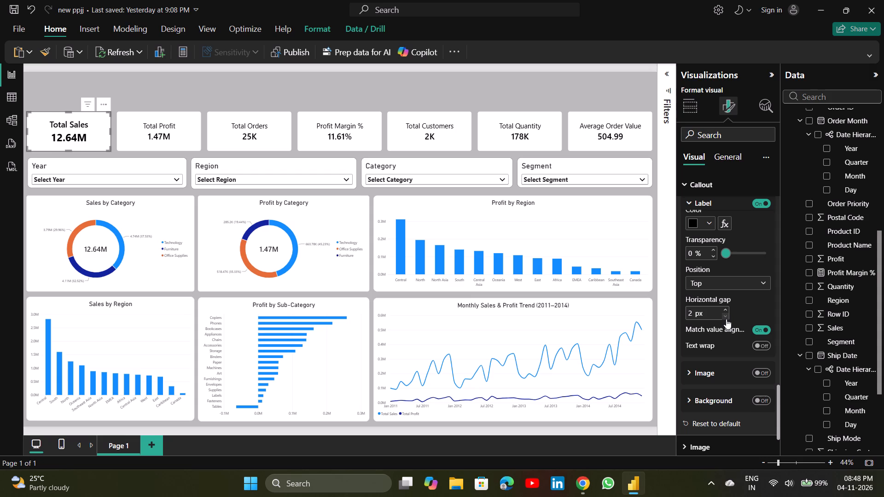
pyautogui.click(726, 319)
pyautogui.click(726, 319)
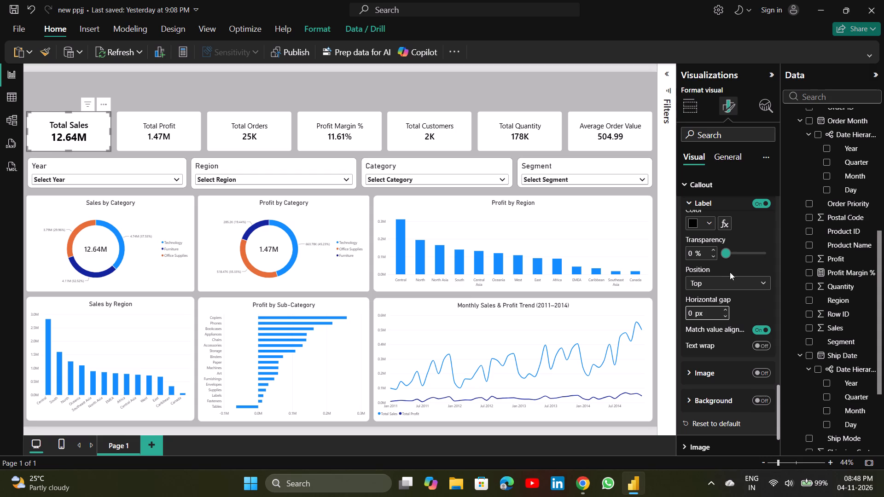
# Set the font size of the Total Sales card's callout label to 30 and deselect the card.
pyautogui.scroll(1, 757, 218)
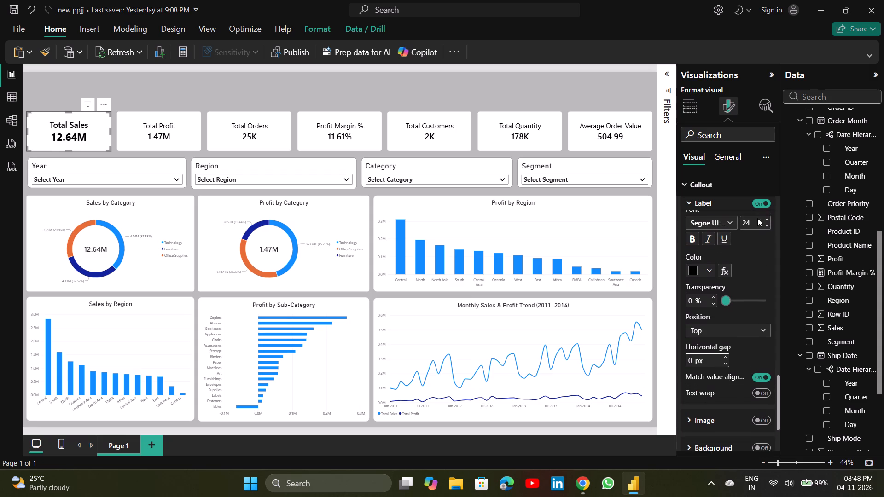
pyautogui.scroll(1, 757, 218)
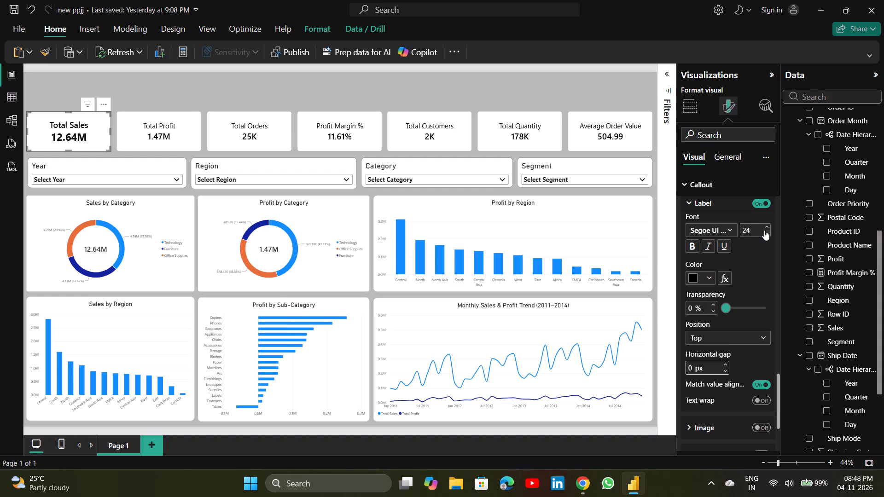
pyautogui.tripleClick(767, 233)
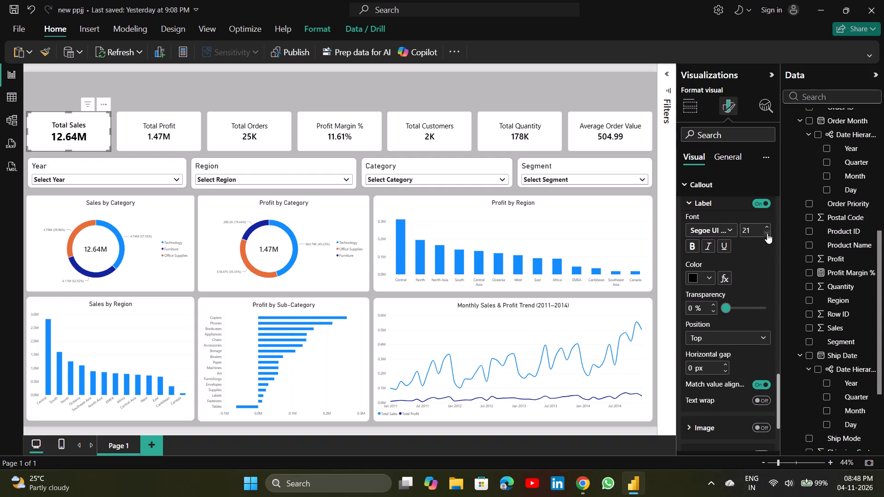
pyautogui.tripleClick(767, 227)
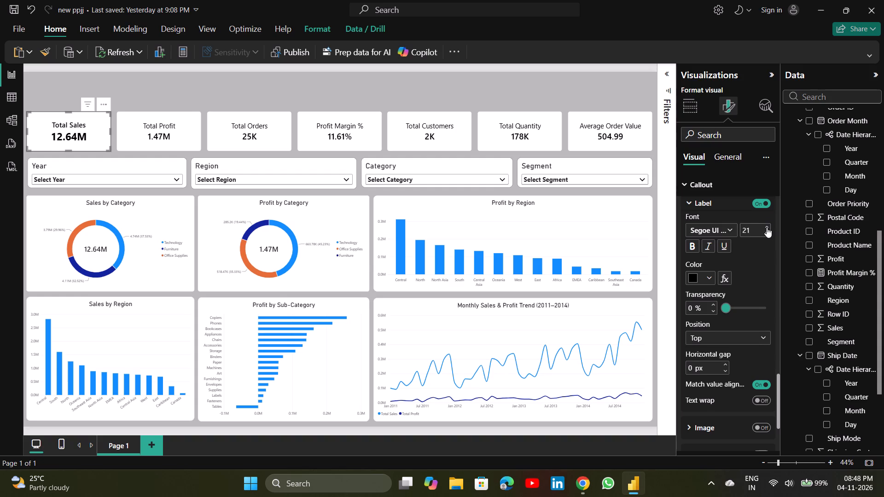
pyautogui.tripleClick(767, 227)
pyautogui.tripleClick(767, 227)
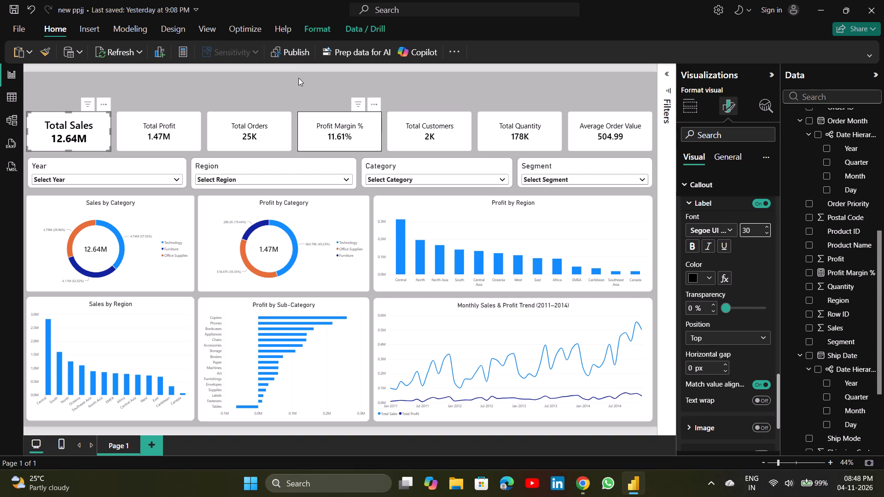
pyautogui.click(270, 92)
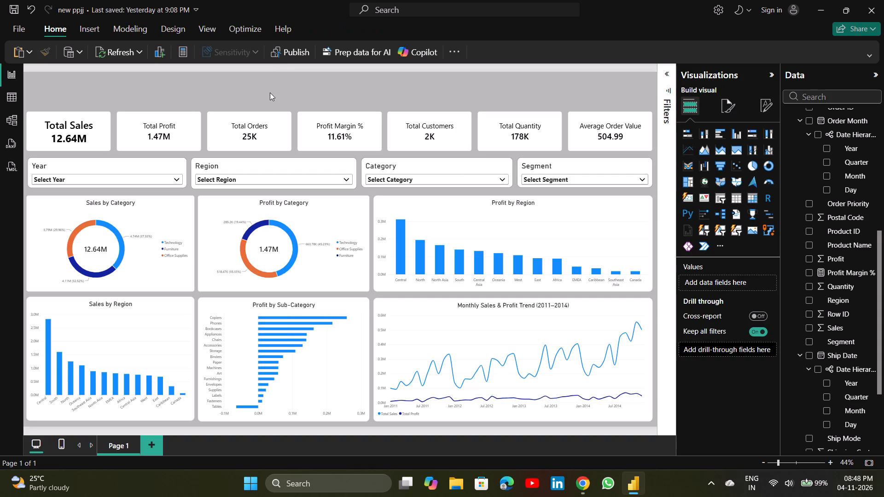
# Extend the Year slicer's left edge so that it lines up with the outer edge of the Total Sales card and charts.
pyautogui.click(124, 164)
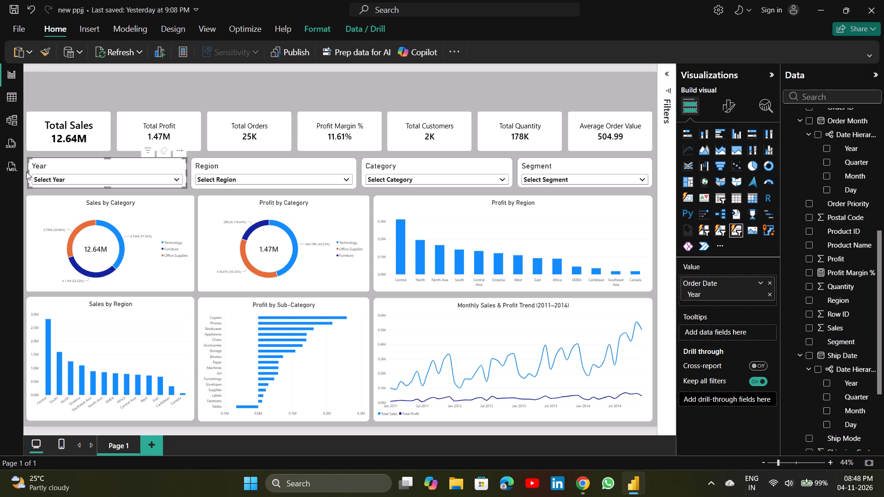
pyautogui.click(29, 172)
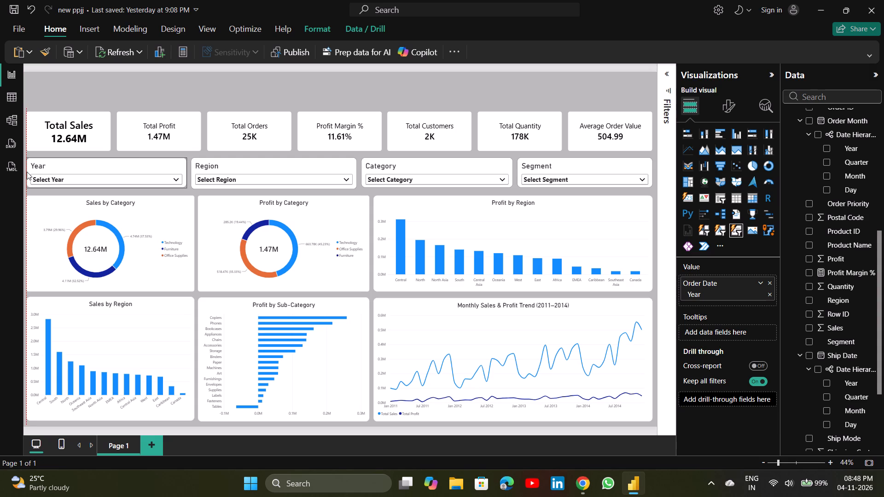
pyautogui.click(240, 78)
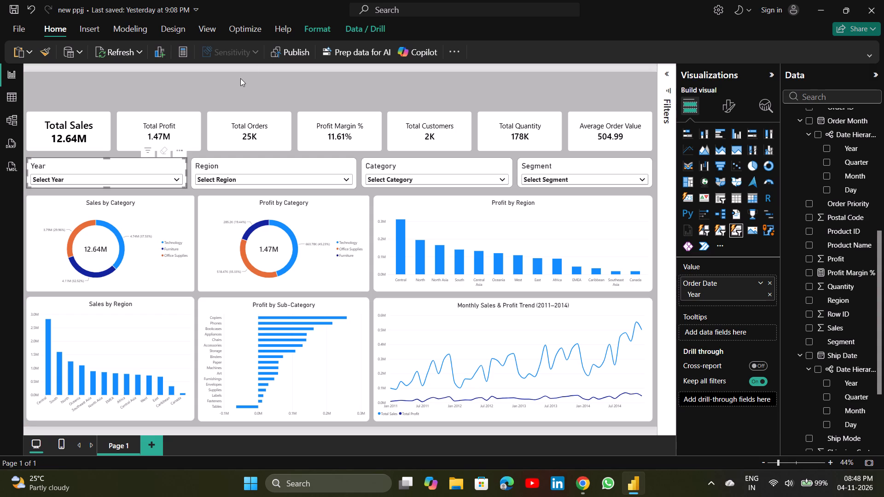
# Copy the Total Sales card's formatting to the Total Profit, Total Orders and Profit Margin % cards with Format Painter.
pyautogui.click(100, 138)
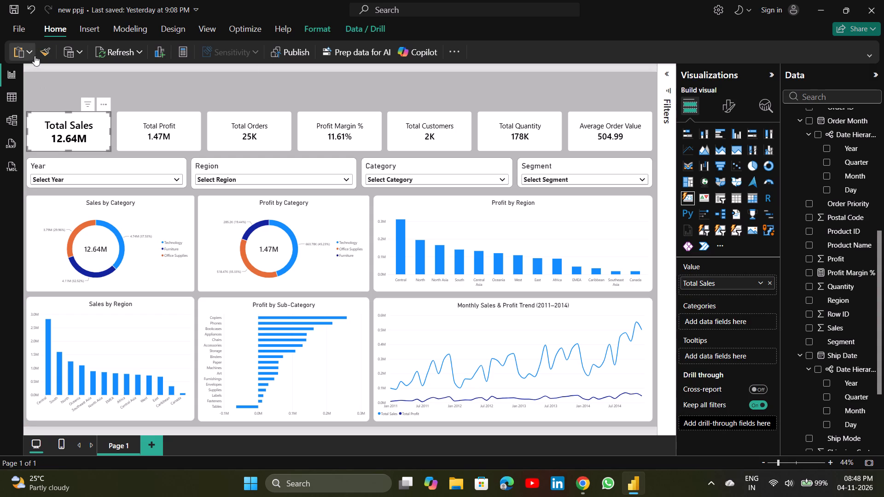
pyautogui.click(51, 51)
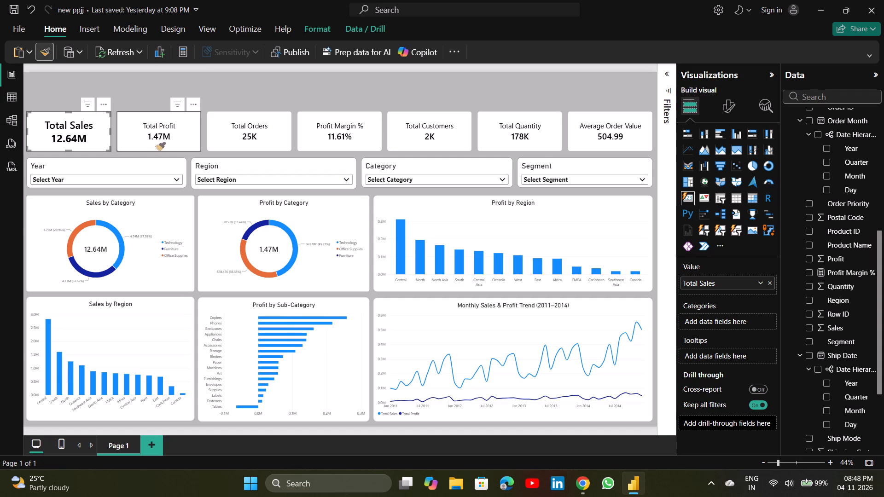
pyautogui.click(155, 141)
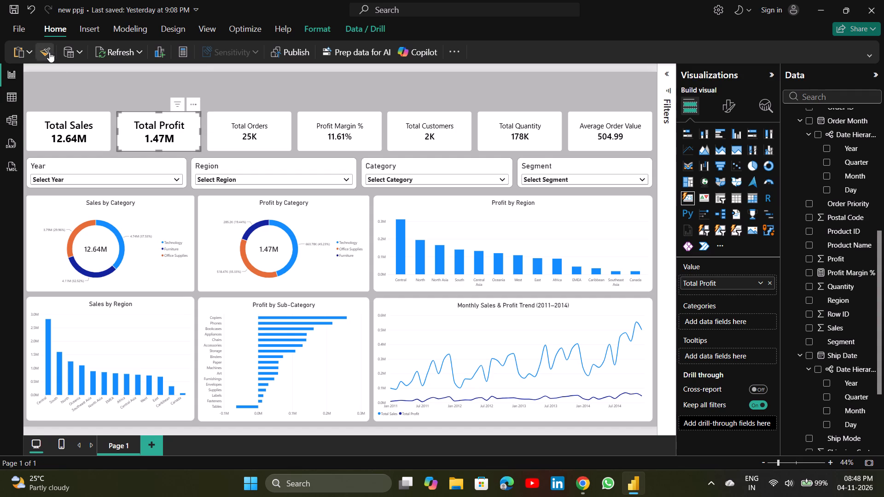
pyautogui.click(49, 52)
pyautogui.click(262, 131)
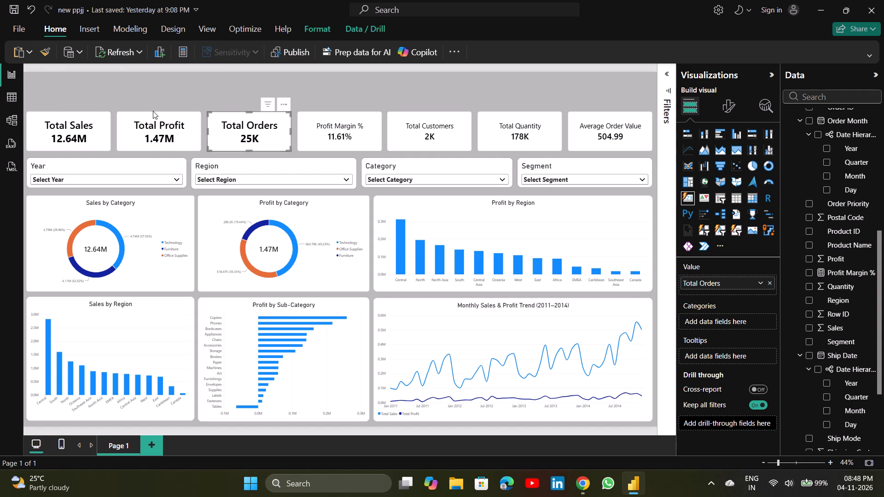
pyautogui.click(50, 47)
pyautogui.click(332, 132)
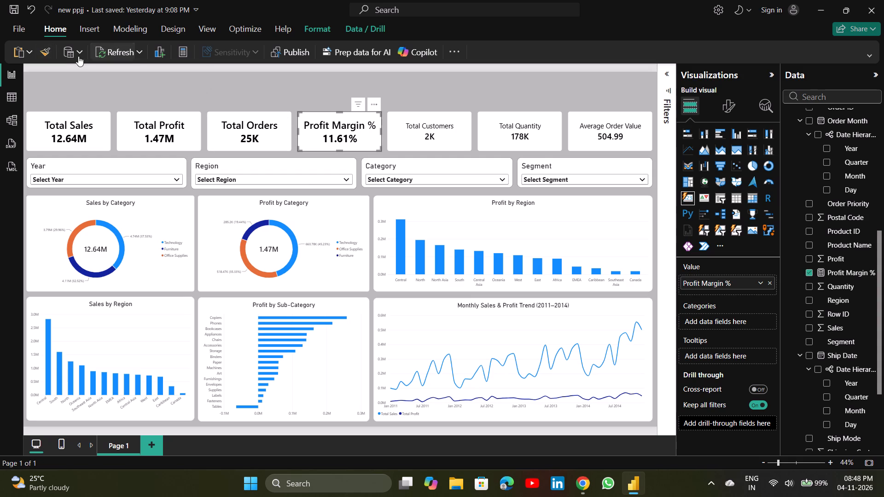
# Copy the Profit Margin % card's formatting to the Total Customers, Total Quantity and Average Order Value cards with Format Painter.
pyautogui.click(50, 49)
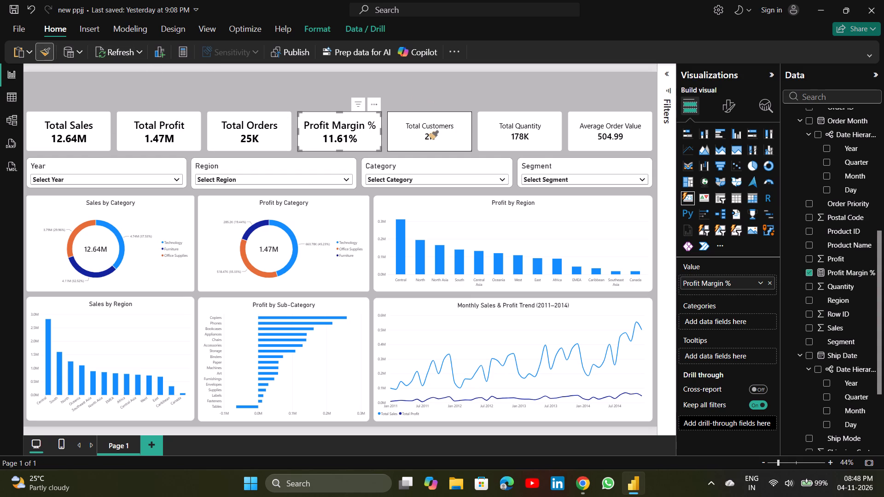
pyautogui.click(428, 129)
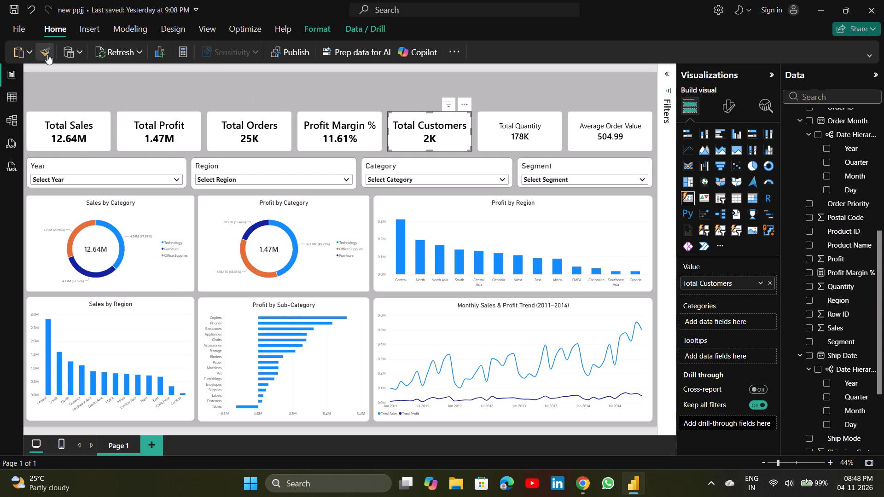
pyautogui.click(47, 54)
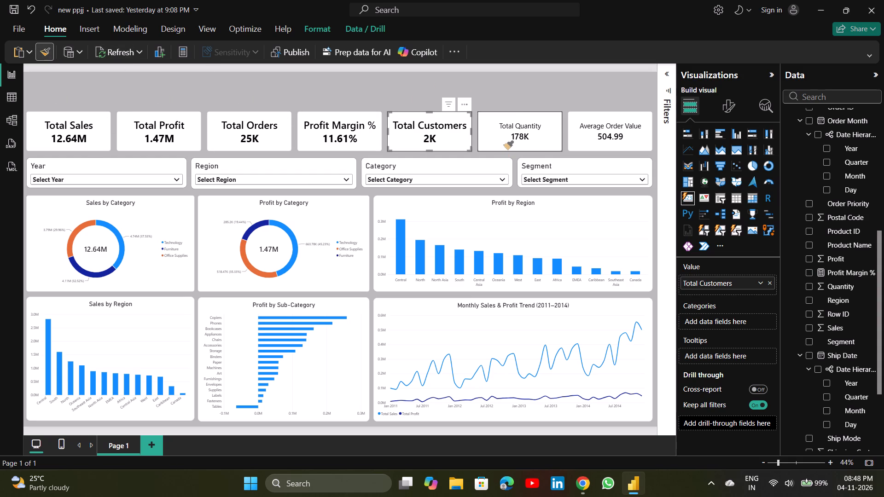
pyautogui.click(503, 139)
pyautogui.click(44, 55)
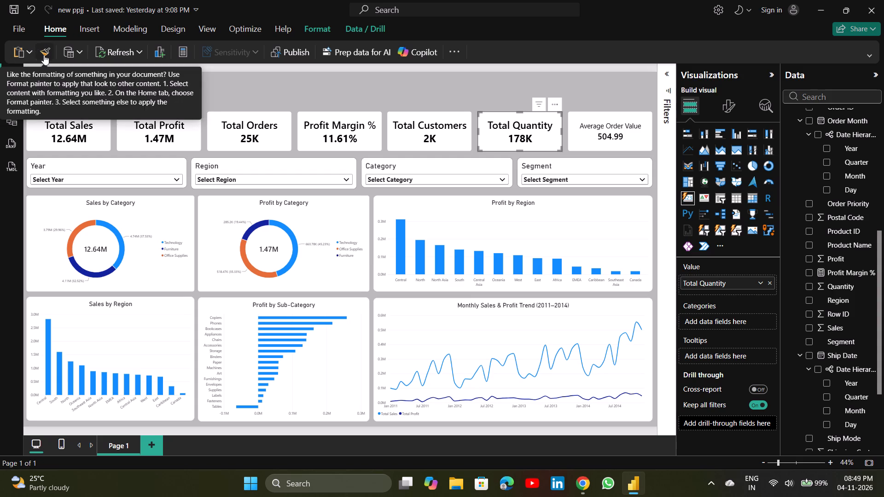
pyautogui.click(587, 127)
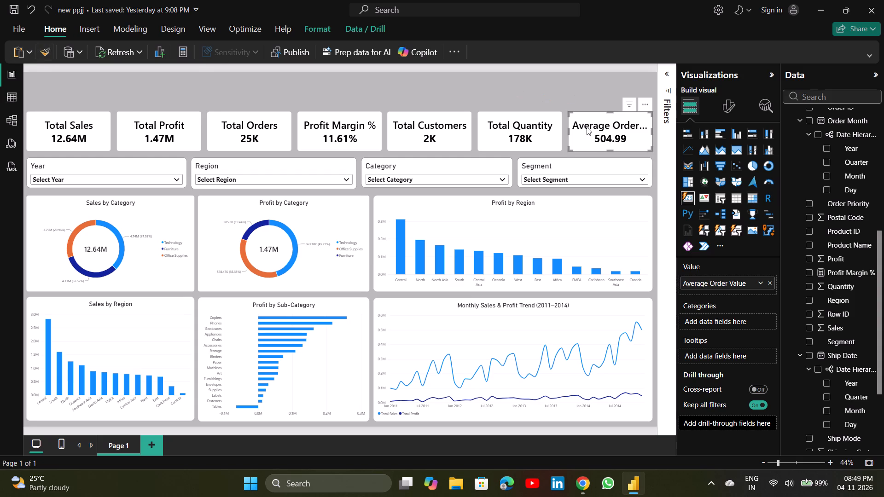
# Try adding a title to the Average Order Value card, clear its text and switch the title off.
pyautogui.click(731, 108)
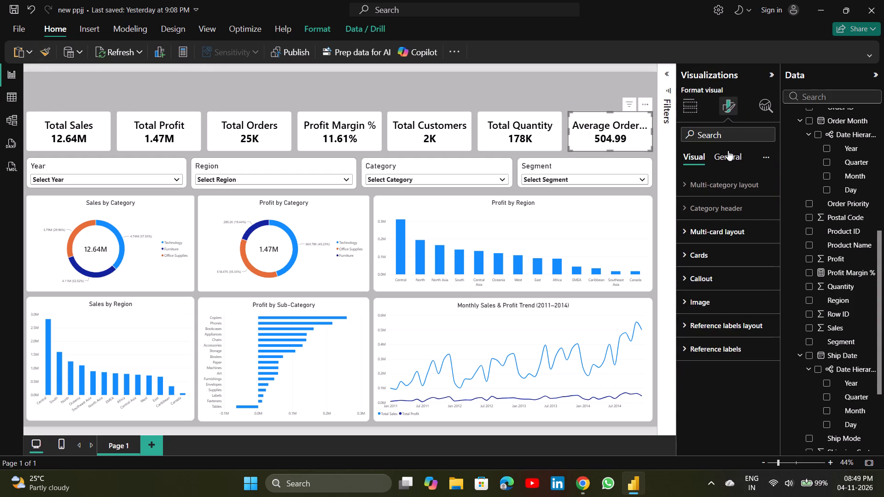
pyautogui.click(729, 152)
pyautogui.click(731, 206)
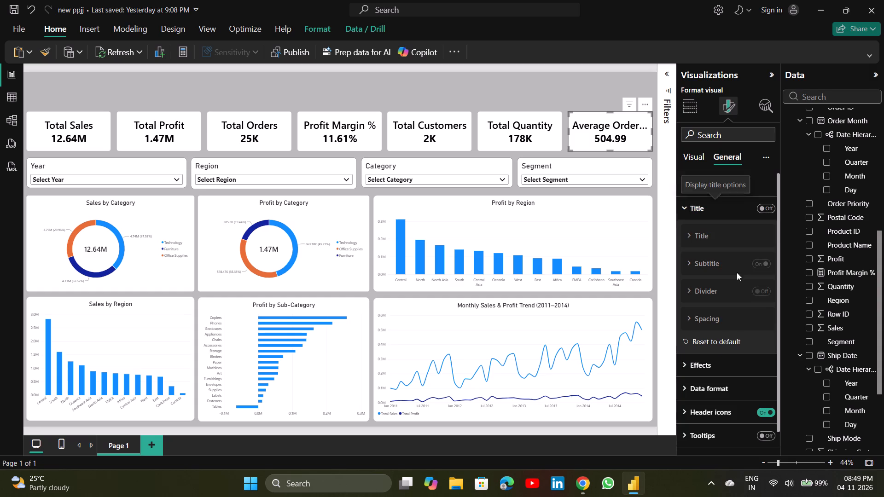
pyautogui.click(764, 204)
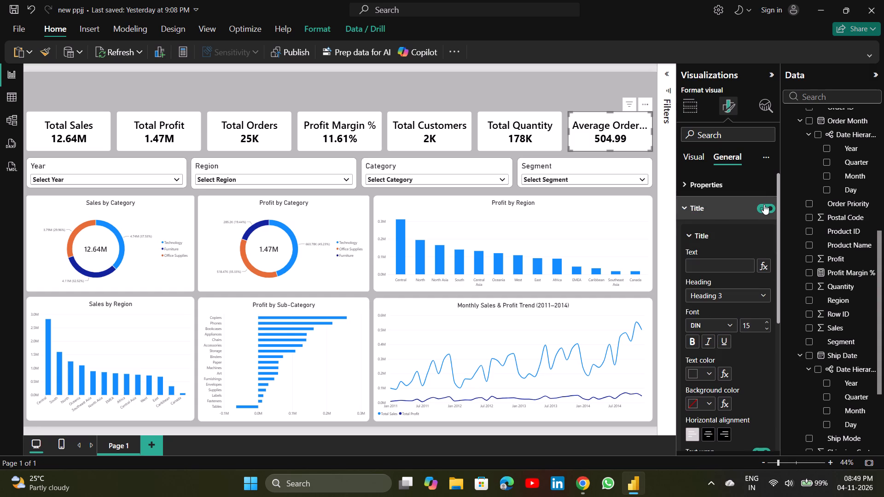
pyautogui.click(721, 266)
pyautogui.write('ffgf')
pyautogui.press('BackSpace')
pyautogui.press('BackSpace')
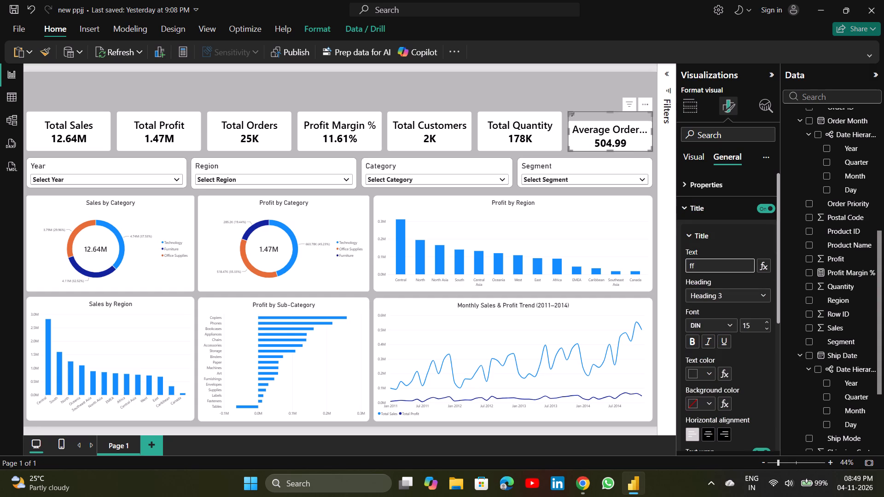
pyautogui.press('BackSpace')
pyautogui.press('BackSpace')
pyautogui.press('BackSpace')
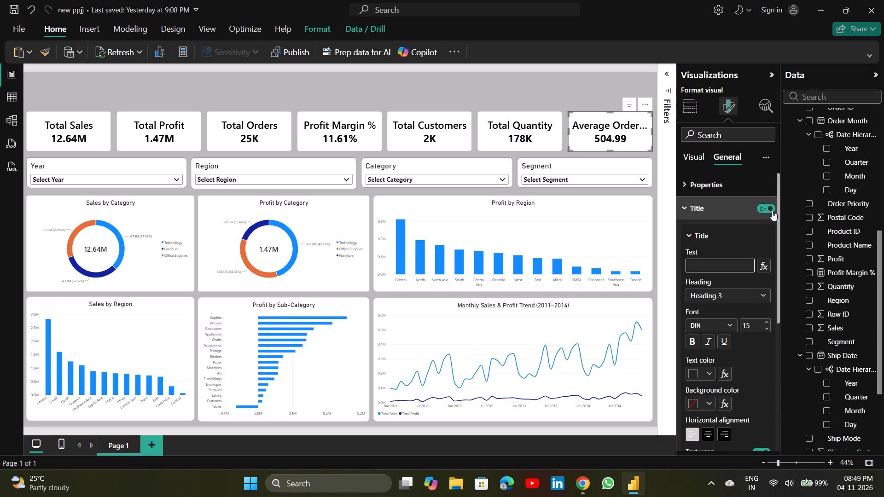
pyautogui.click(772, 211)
# Examine the Average Order Value card's multi-card layout, card, callout value and callout label settings.
pyautogui.click(700, 160)
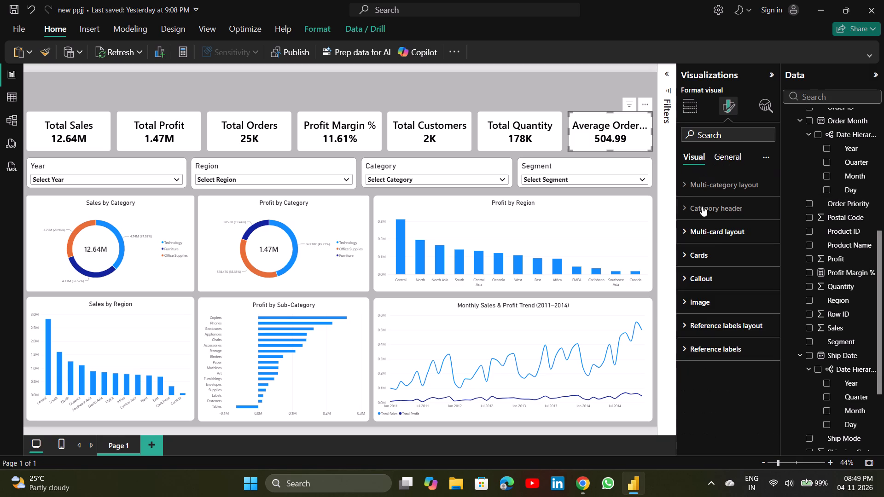
pyautogui.click(710, 238)
pyautogui.scroll(-1, 710, 238)
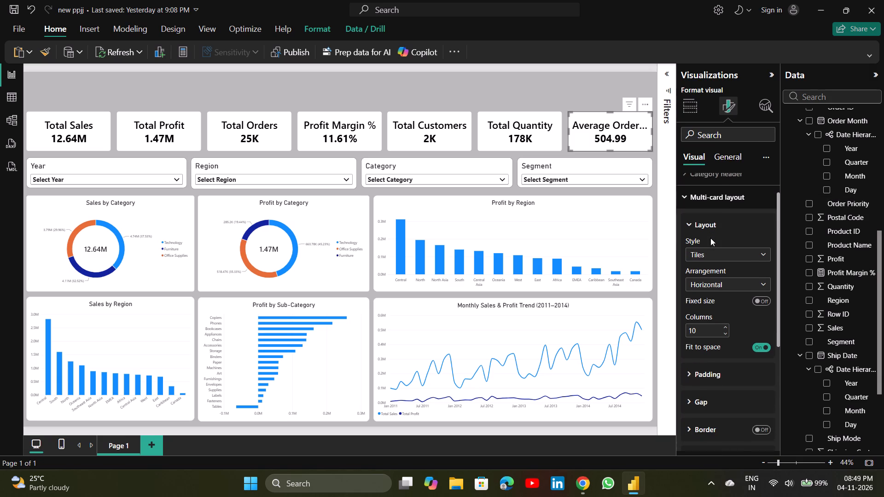
pyautogui.scroll(-1, 710, 238)
pyautogui.scroll(-2, 718, 325)
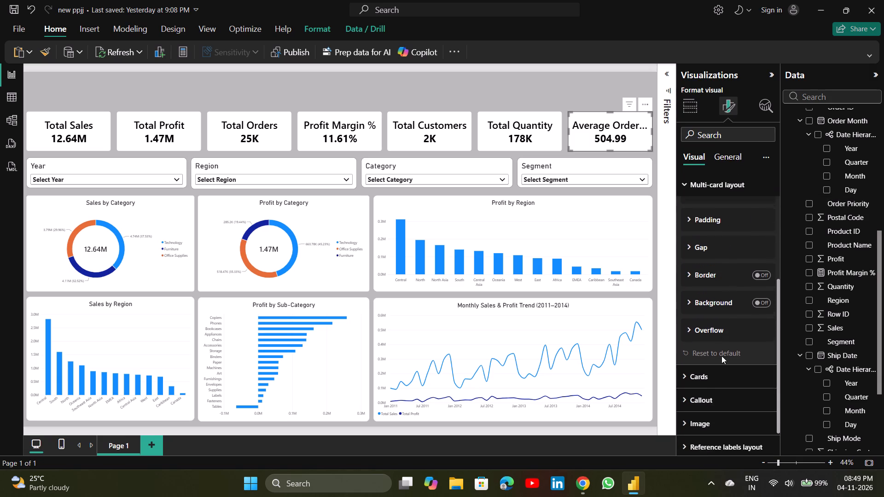
pyautogui.scroll(-1, 721, 356)
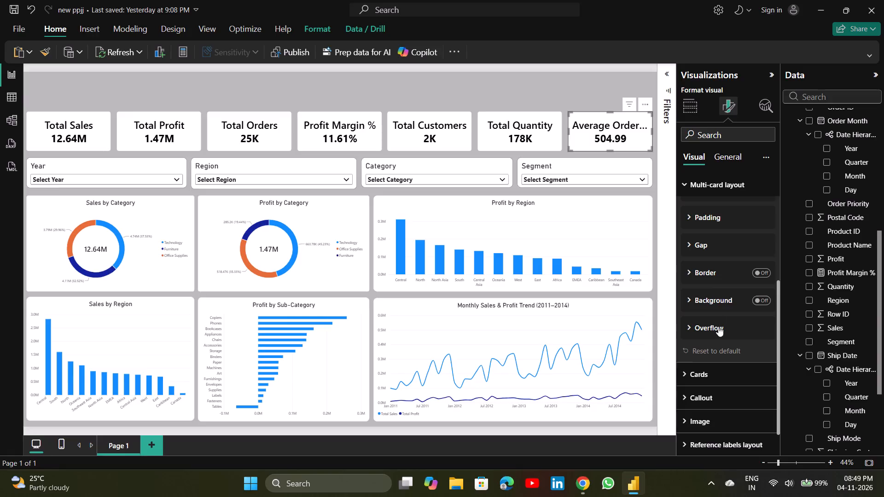
pyautogui.scroll(-1, 718, 346)
pyautogui.click(718, 346)
pyautogui.scroll(-1, 718, 346)
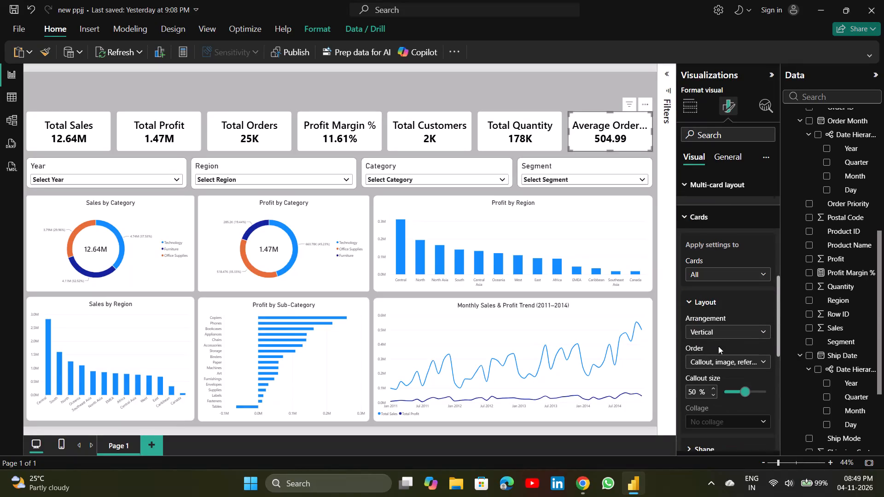
pyautogui.scroll(-4, 718, 346)
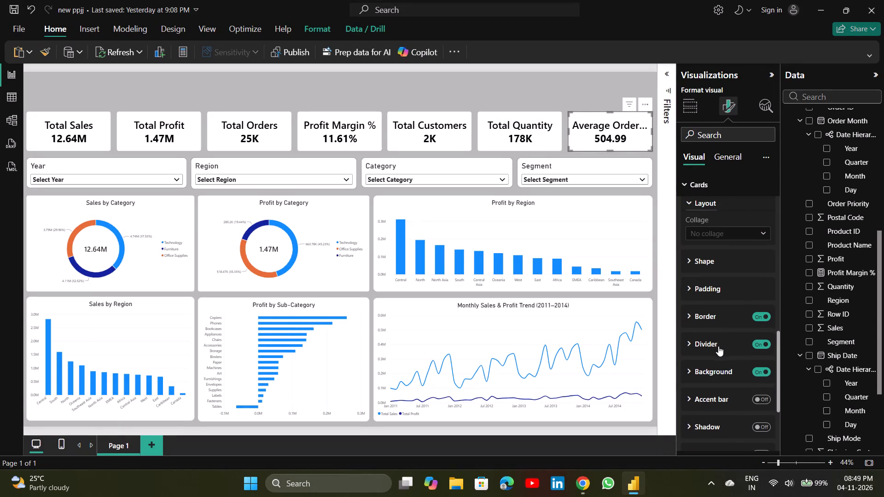
pyautogui.scroll(-3, 718, 346)
pyautogui.click(716, 372)
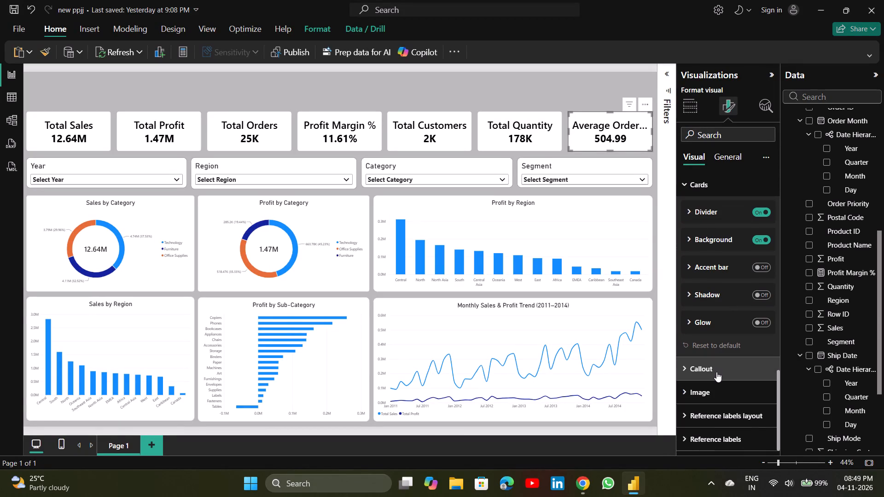
pyautogui.scroll(-6, 716, 372)
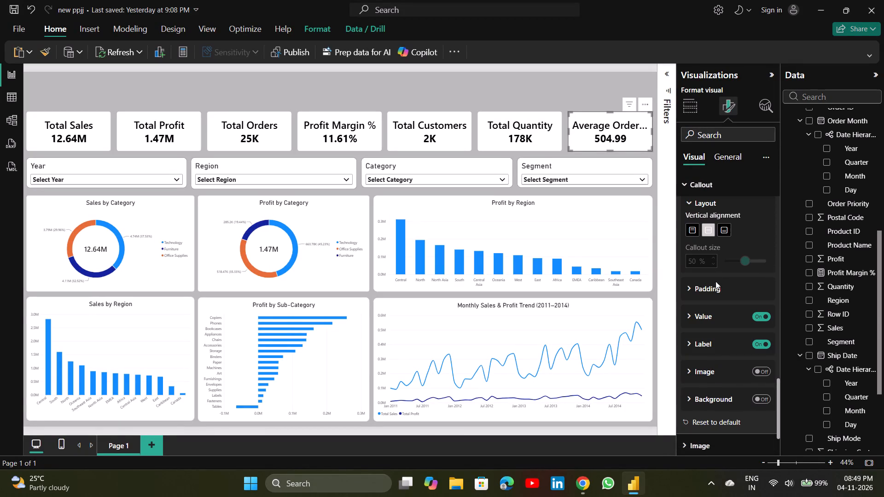
pyautogui.click(708, 260)
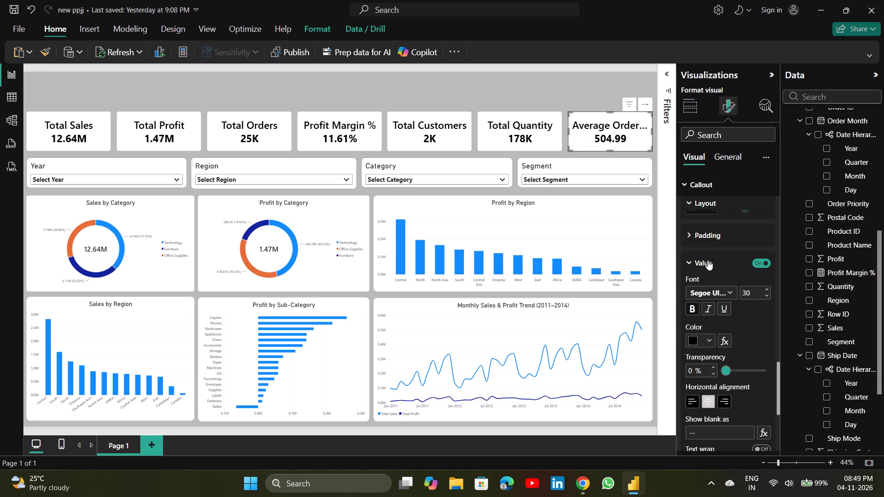
pyautogui.scroll(-4, 708, 260)
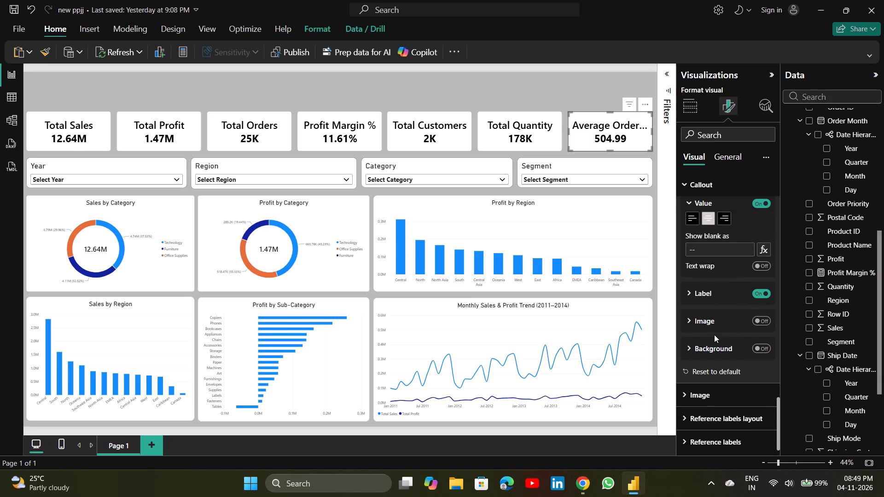
pyautogui.scroll(-1, 714, 335)
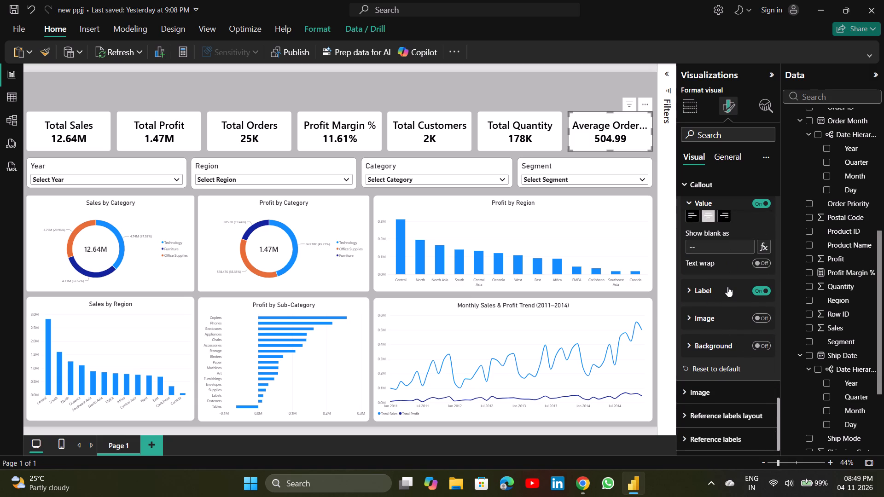
pyautogui.click(727, 287)
pyautogui.scroll(-3, 739, 393)
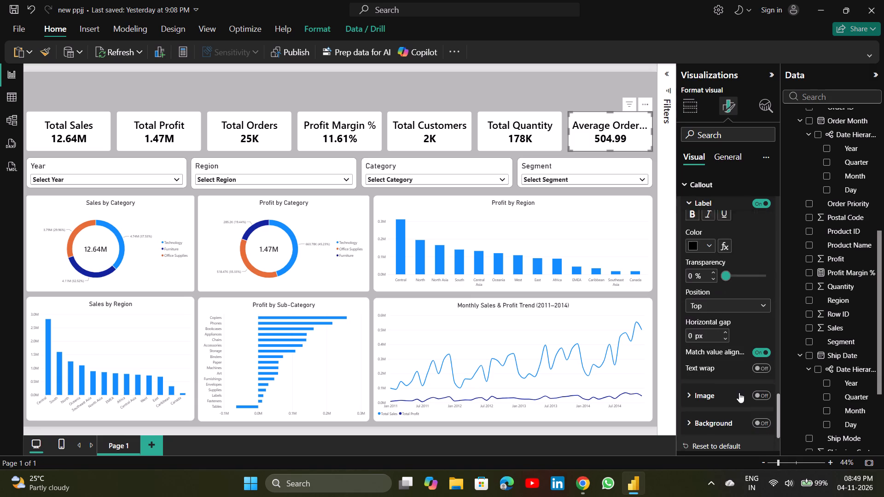
pyautogui.scroll(-3, 739, 393)
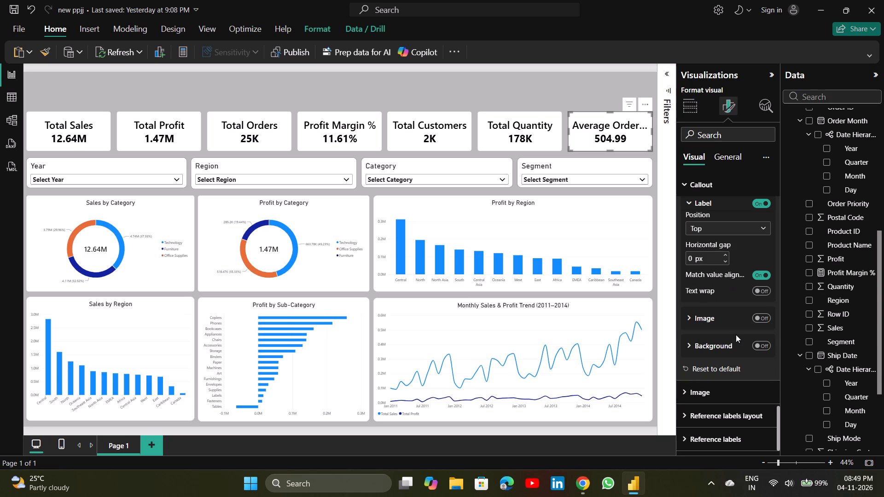
pyautogui.click(767, 77)
pyautogui.click(616, 75)
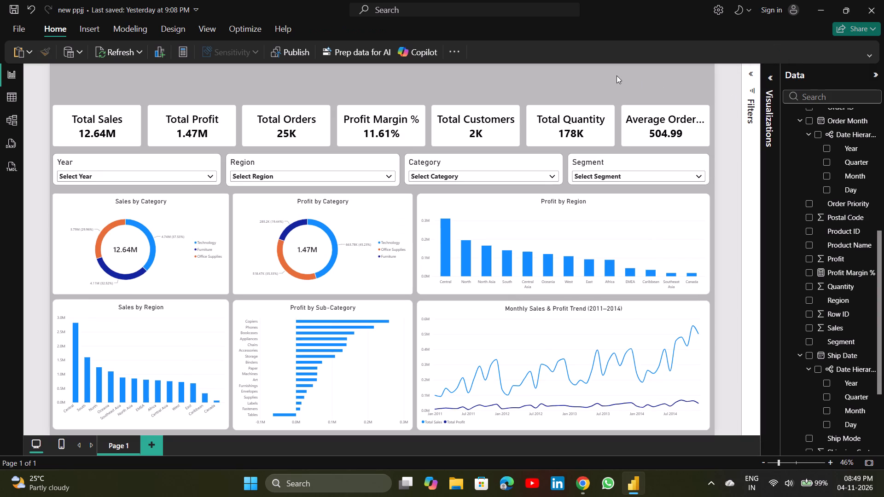
pyautogui.press('Print')
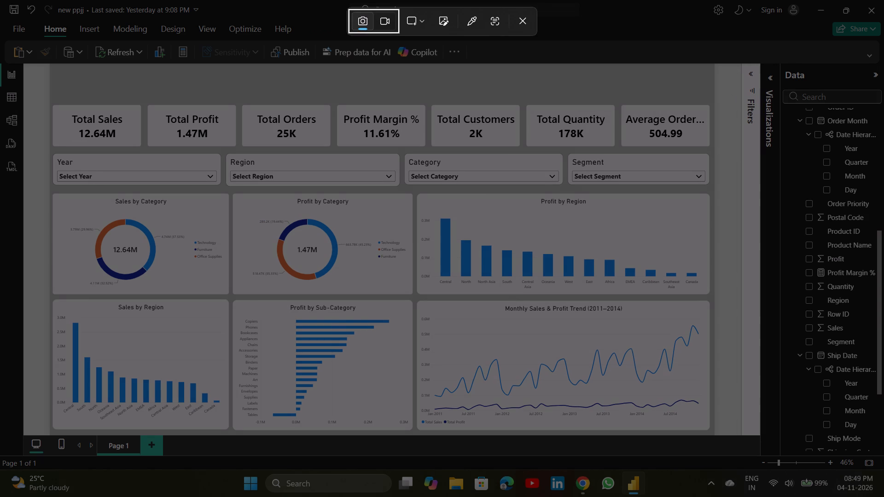
pyautogui.moveTo(49, 65); pyautogui.dragTo(545, 295)
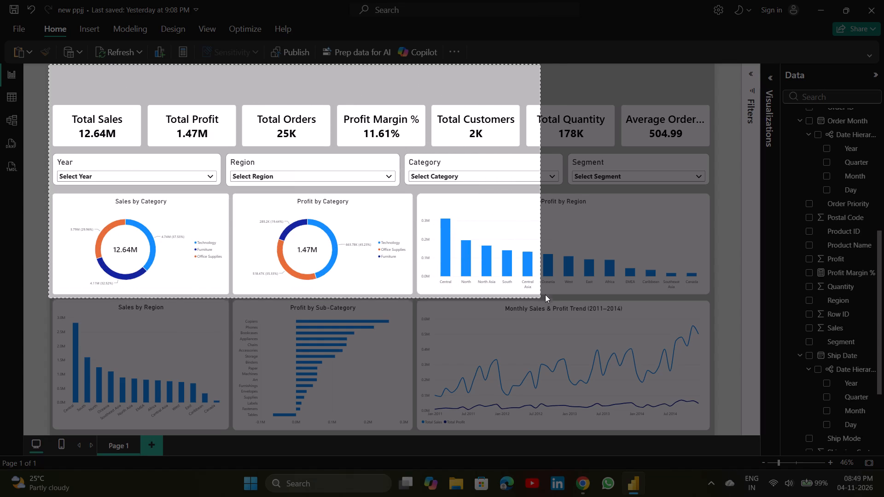
pyautogui.moveTo(545, 295); pyautogui.dragTo(699, 426)
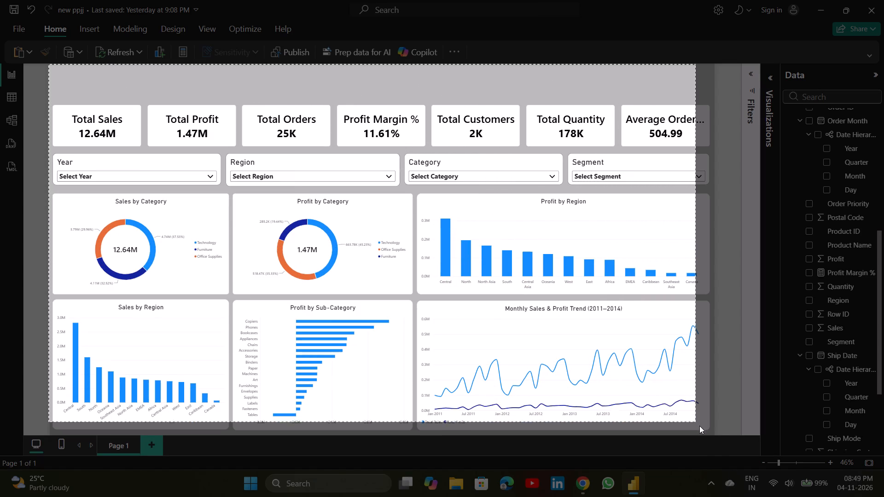
pyautogui.moveTo(699, 426); pyautogui.dragTo(712, 496)
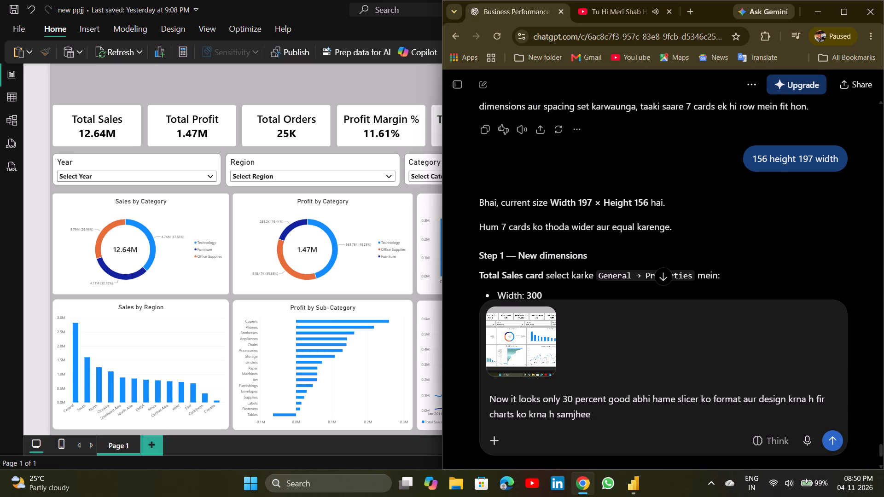
pyautogui.click(834, 446)
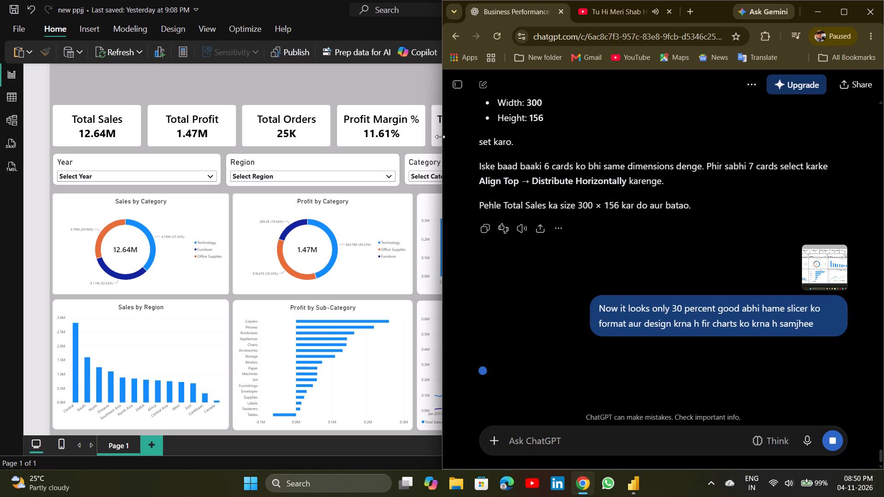
# Switch back to the sales dashboard report in Power BI.
pyautogui.click(399, 95)
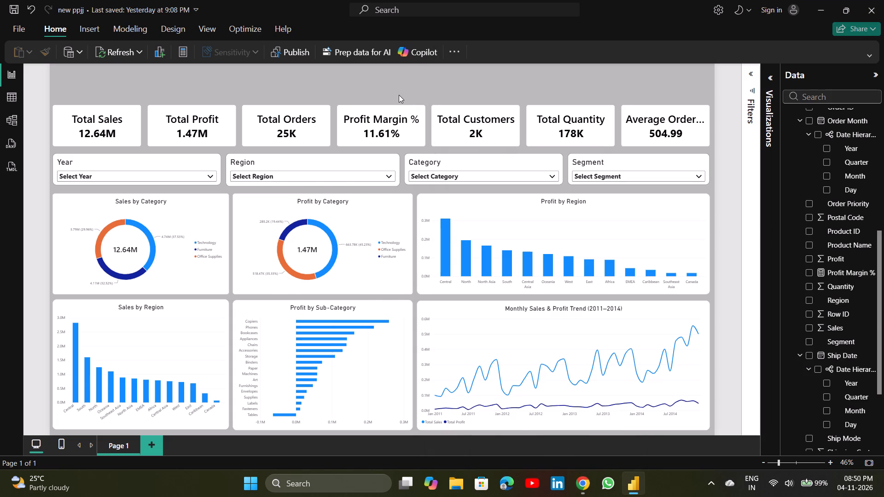
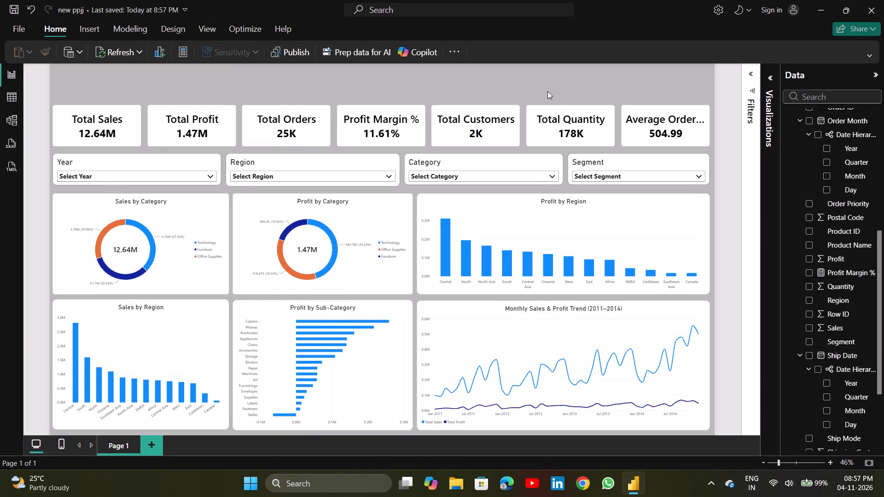
pyautogui.click(562, 90)
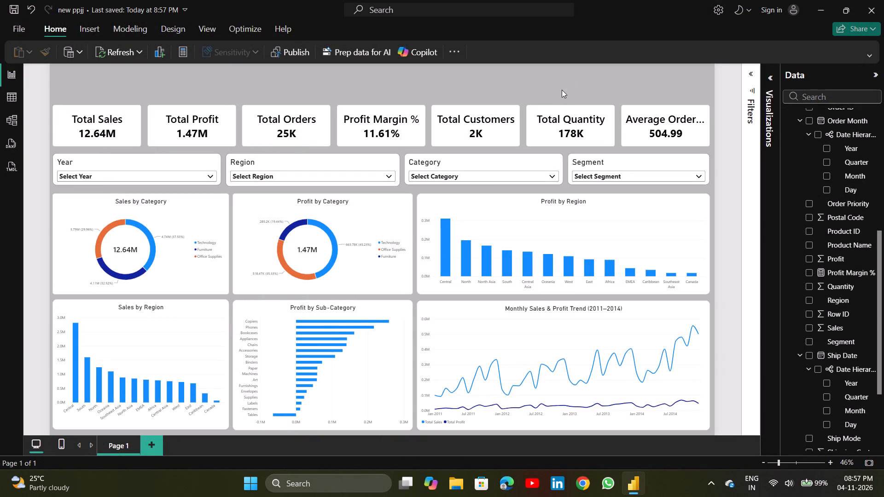